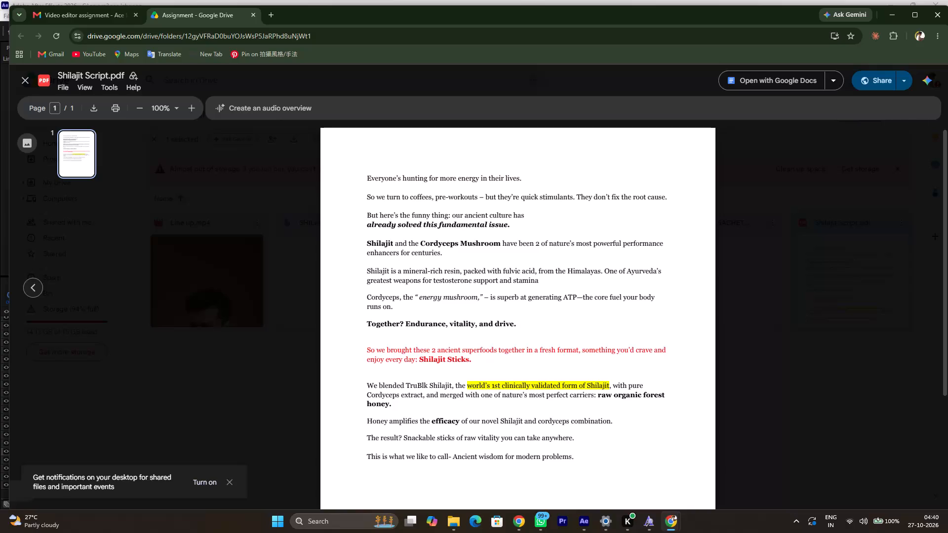
# Copy the phrase "Cordyceps Mushroom" from the Shilajit script PDF.
pyautogui.moveTo(422, 242); pyautogui.dragTo(462, 248)
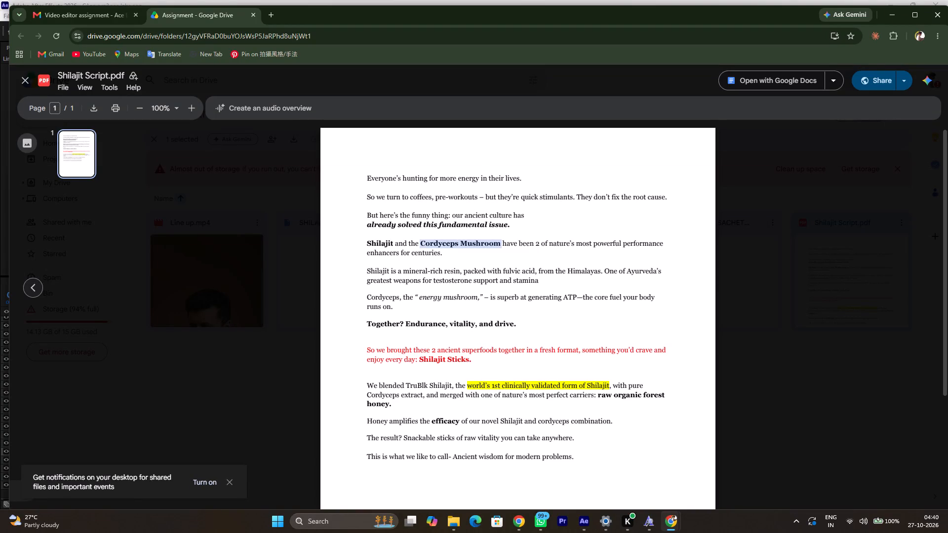
pyautogui.moveTo(462, 248); pyautogui.dragTo(498, 248)
pyautogui.hotkey('ctrl', 'c')
pyautogui.hotkey('ctrl', 'c')
# Switch to After Effects and duplicate the Shilajit 3 text layer in the Line up composition.
pyautogui.hotkey('alt', 'Tab')
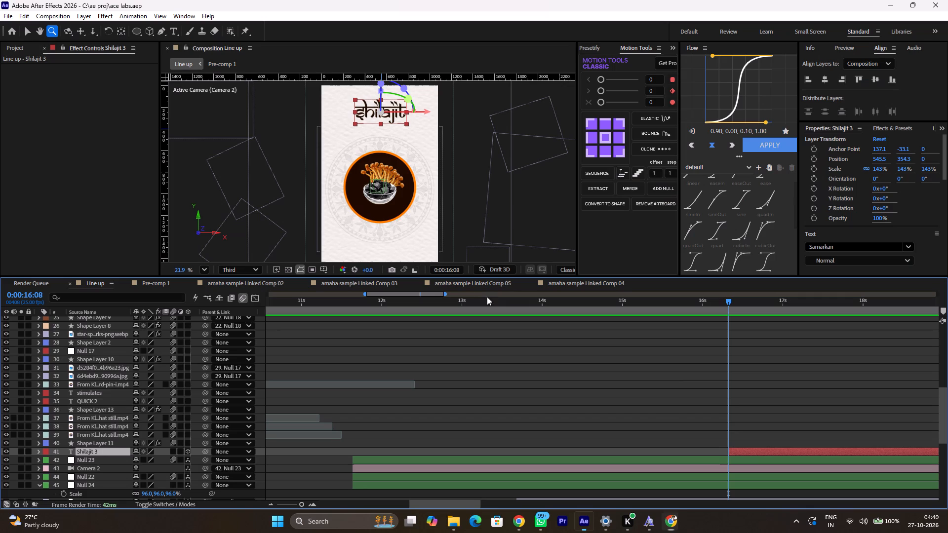
pyautogui.hotkey('ctrl', 'c')
pyautogui.hotkey('ctrl', 'v')
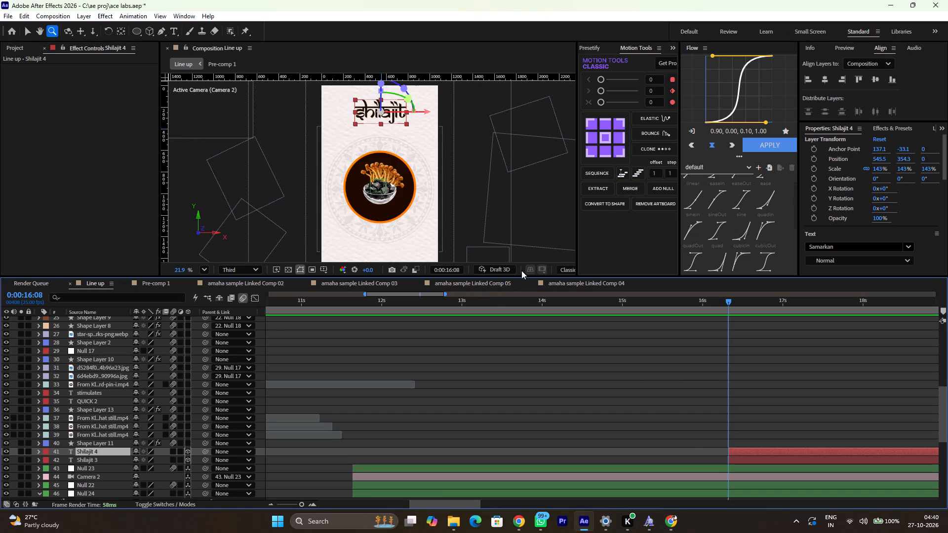
# Replace the duplicated layer's text with "Cordyceps Mushroom", copied again from the script PDF in Chrome.
pyautogui.press('v')
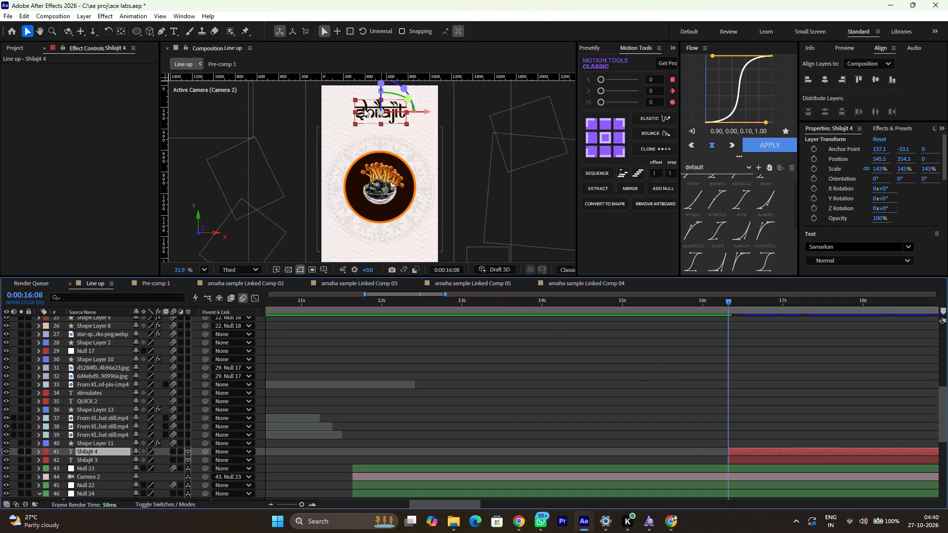
pyautogui.doubleClick(370, 113)
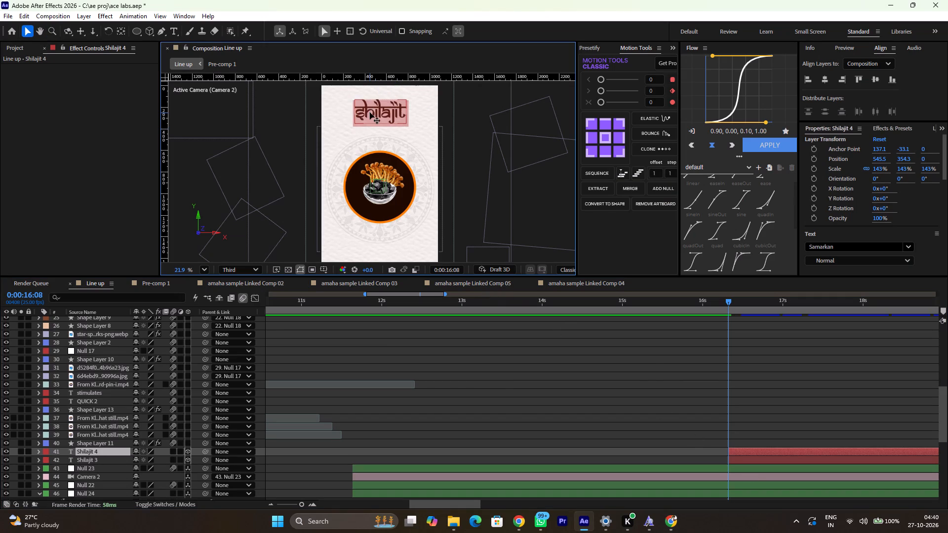
pyautogui.hotkey('ctrl', 'v')
pyautogui.hotkey('ctrl', 'v')
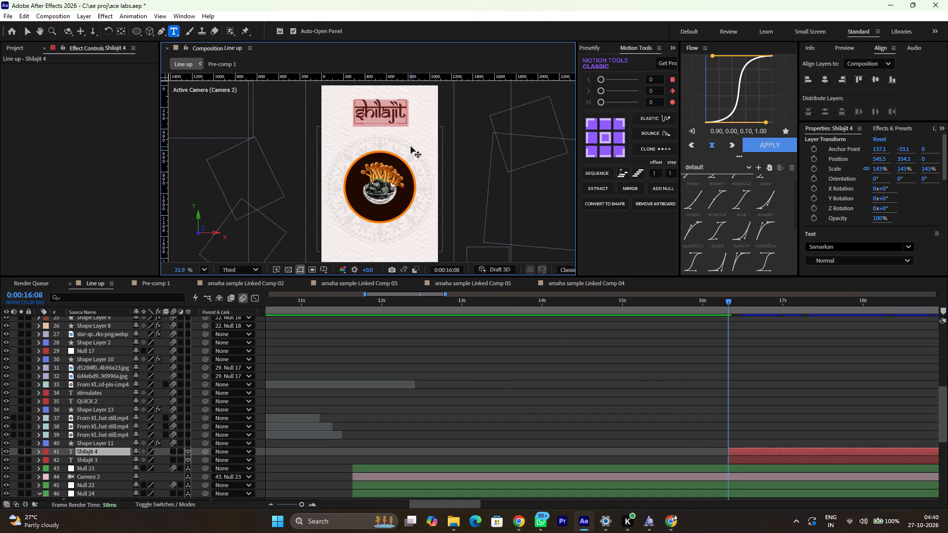
pyautogui.hotkey('alt', 'Tab')
pyautogui.hotkey('ctrl', 'c')
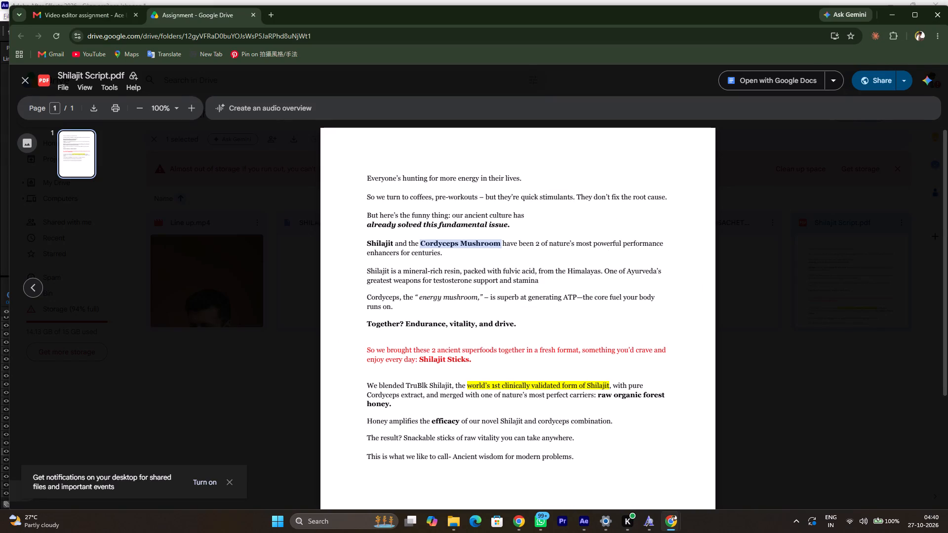
pyautogui.hotkey('alt', 'Tab')
pyautogui.hotkey('ctrl', 'v')
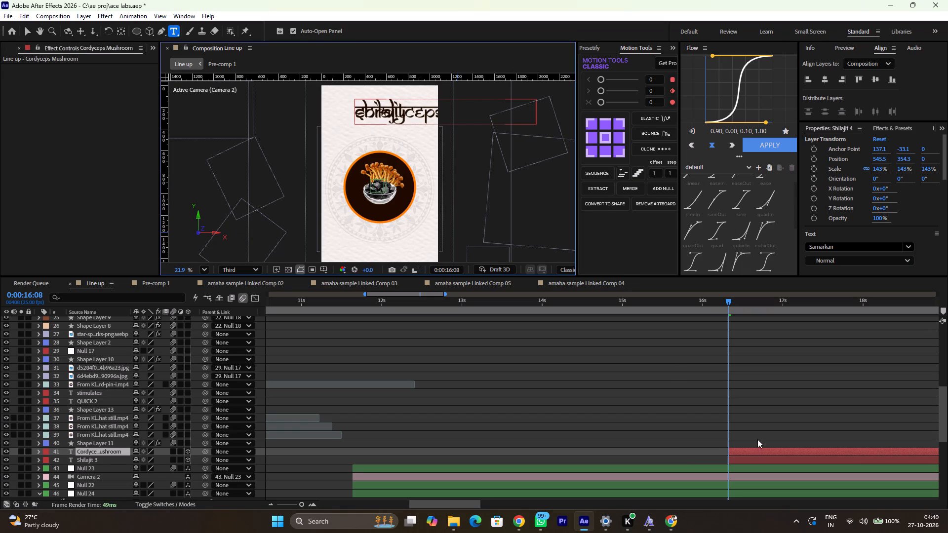
pyautogui.click(757, 439)
# Scale the Cordyceps Mushroom text layer down to 51%.
pyautogui.click(752, 452)
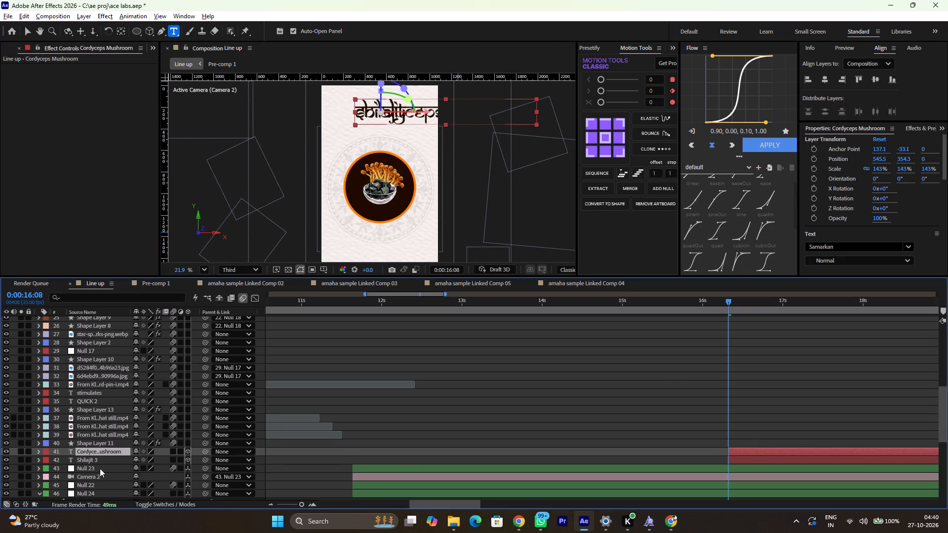
pyautogui.press('s')
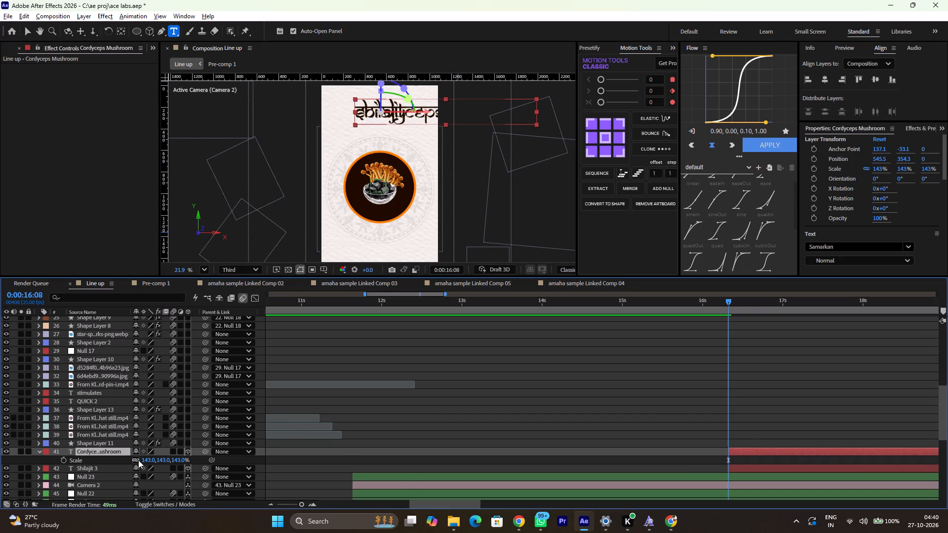
pyautogui.moveTo(144, 461); pyautogui.dragTo(101, 464)
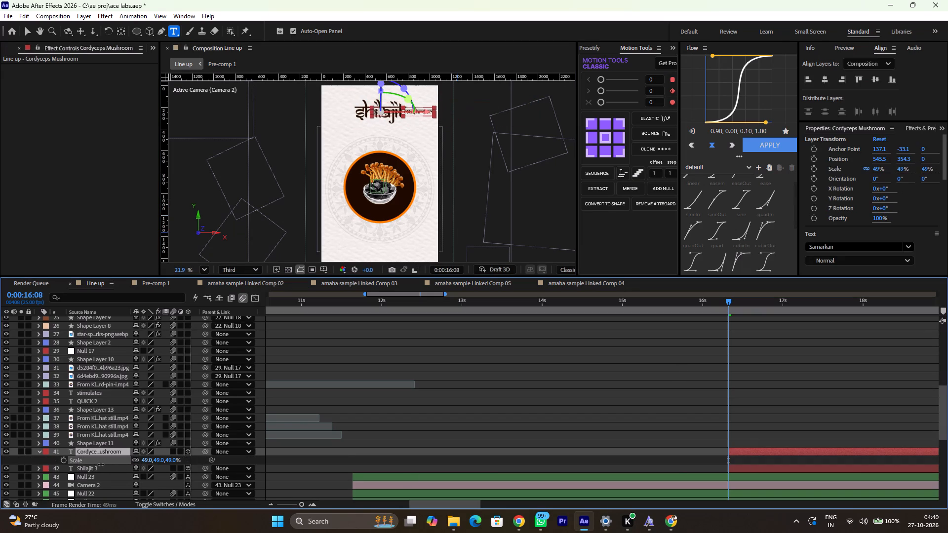
pyautogui.moveTo(101, 464); pyautogui.dragTo(102, 464)
# Move the Cordyceps Mushroom text just below the shilajit title, to a position of about 483, 478.
pyautogui.press('v')
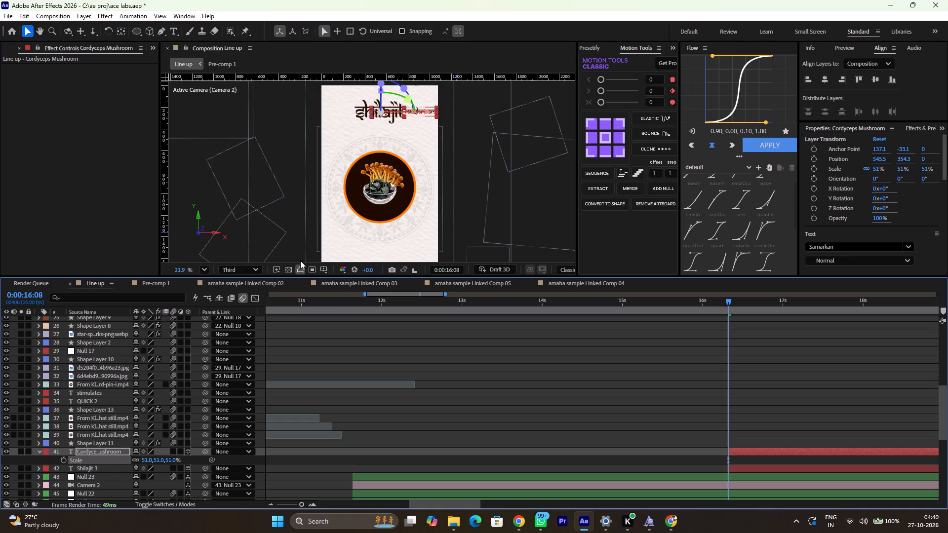
pyautogui.keyDown('ctrl'); pyautogui.scroll(6, 439, 111); pyautogui.keyUp('ctrl')
pyautogui.moveTo(406, 119); pyautogui.dragTo(348, 157)
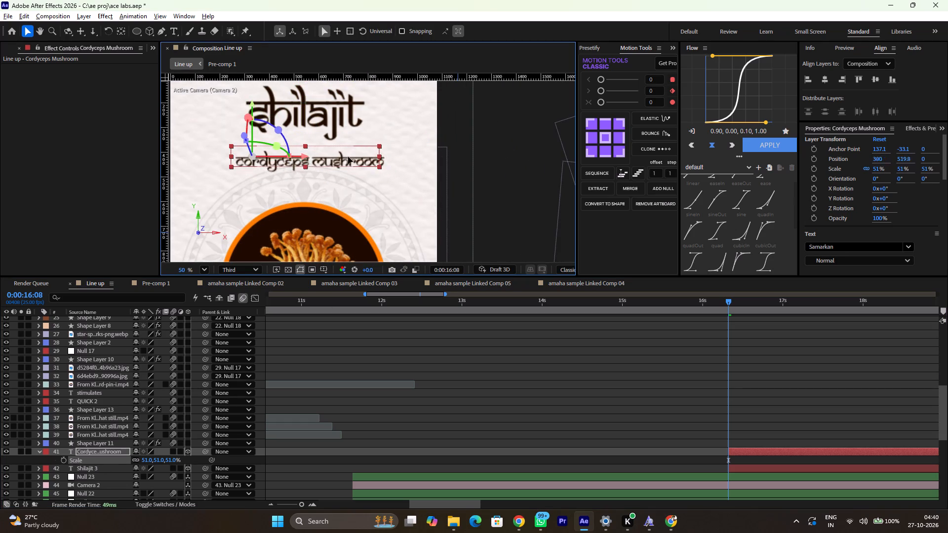
pyautogui.moveTo(348, 157); pyautogui.dragTo(360, 165)
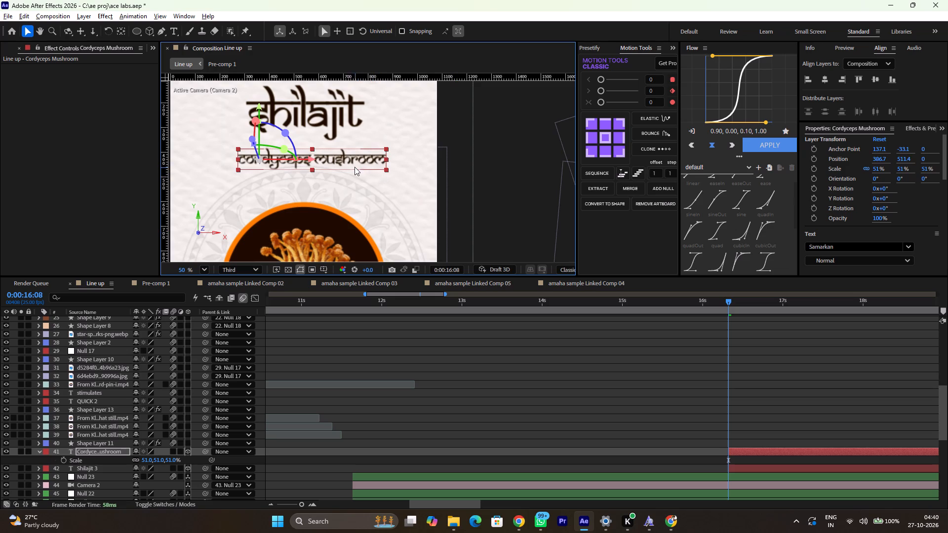
pyautogui.moveTo(354, 167); pyautogui.dragTo(398, 189)
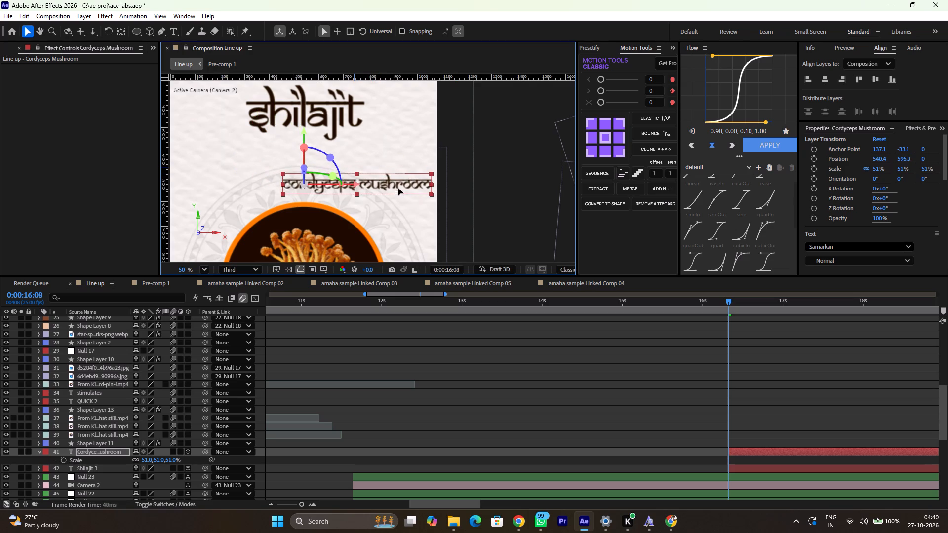
pyautogui.moveTo(398, 189); pyautogui.dragTo(393, 168)
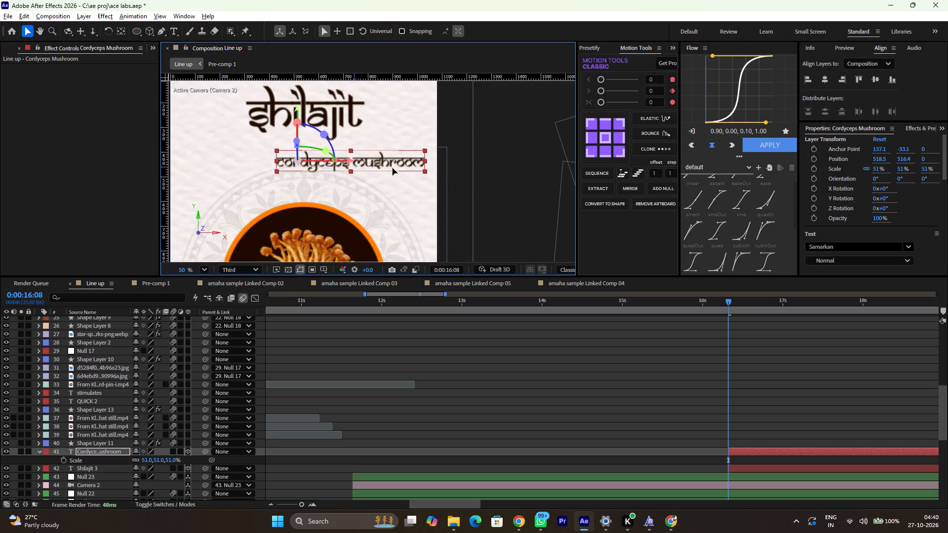
pyautogui.moveTo(393, 168); pyautogui.dragTo(369, 157)
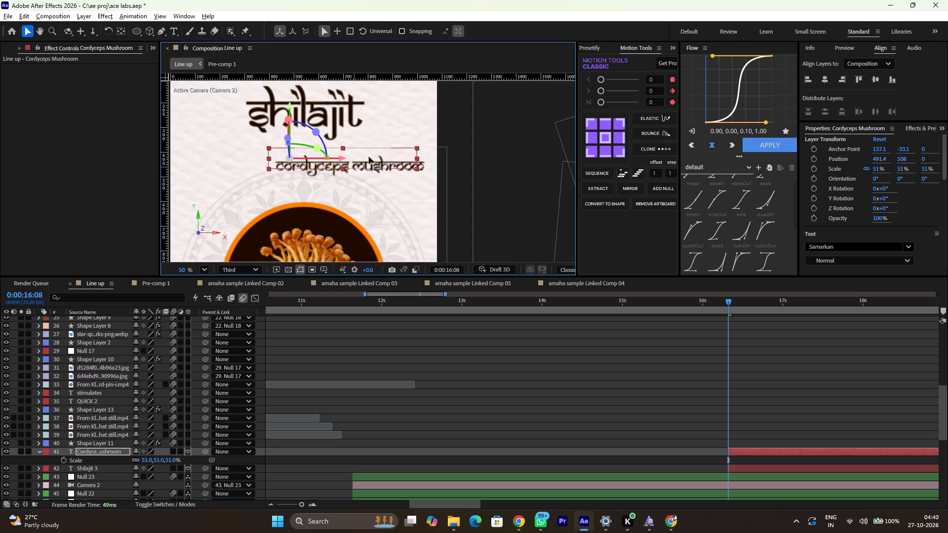
pyautogui.moveTo(369, 157); pyautogui.dragTo(381, 151)
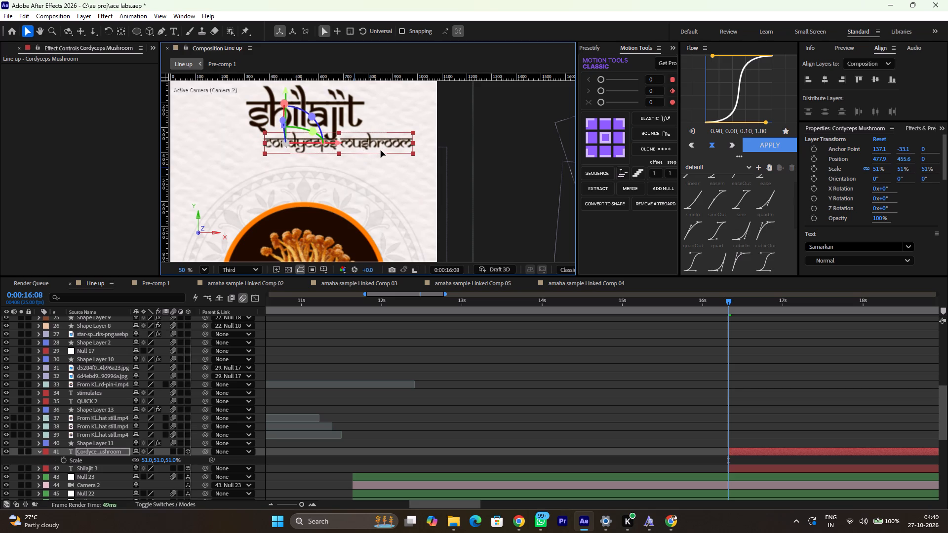
pyautogui.moveTo(381, 151); pyautogui.dragTo(382, 157)
pyautogui.click(691, 380)
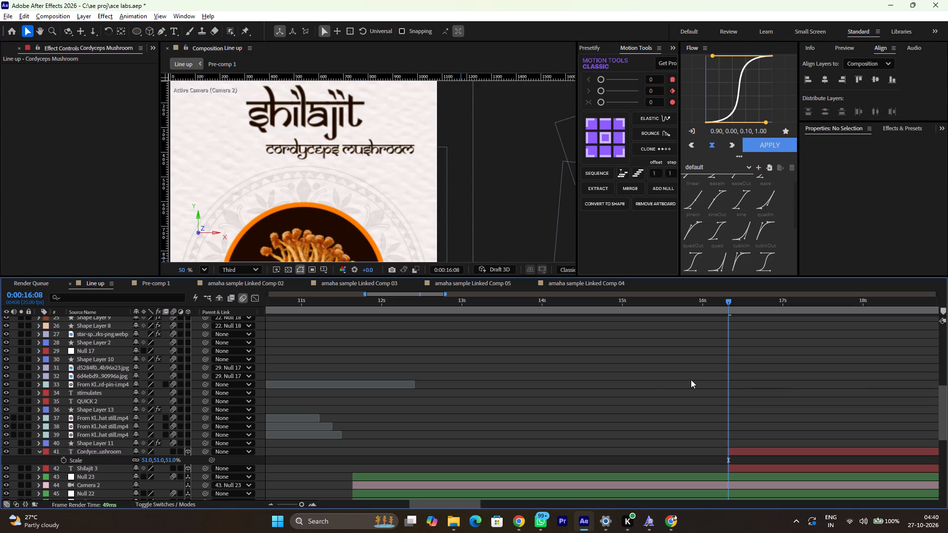
# Change the font of the Cordyceps Mushroom text to Helvetica.
pyautogui.keyDown('ctrl'); pyautogui.scroll(6, 341, 162); pyautogui.keyUp('ctrl')
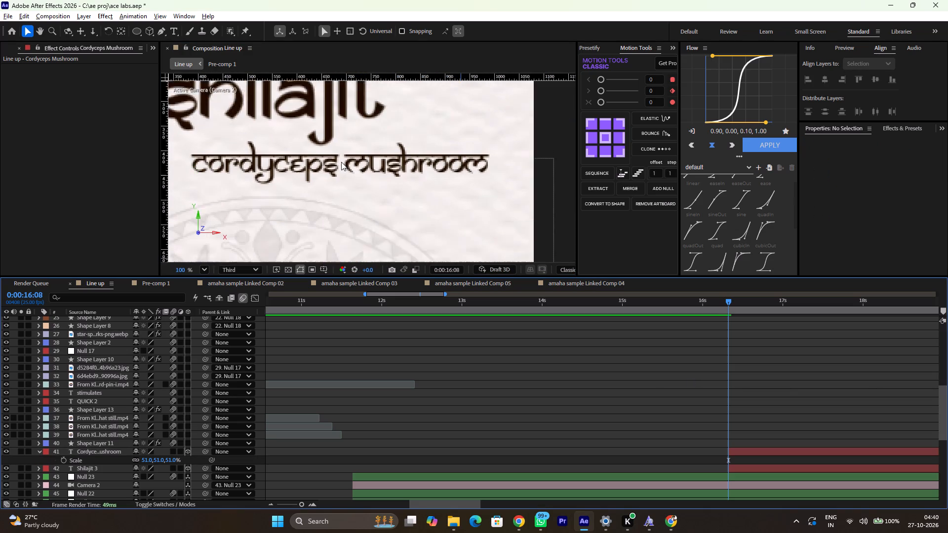
pyautogui.click(370, 140)
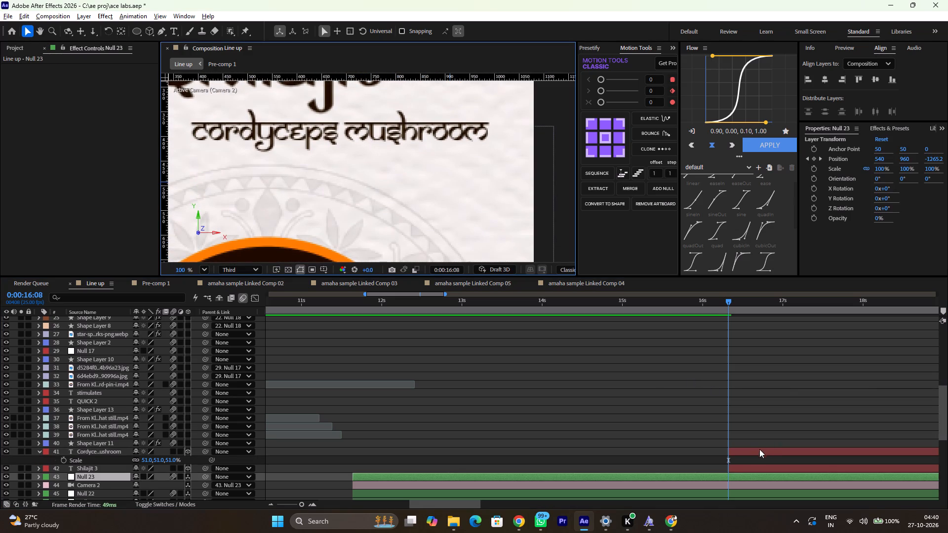
pyautogui.click(756, 455)
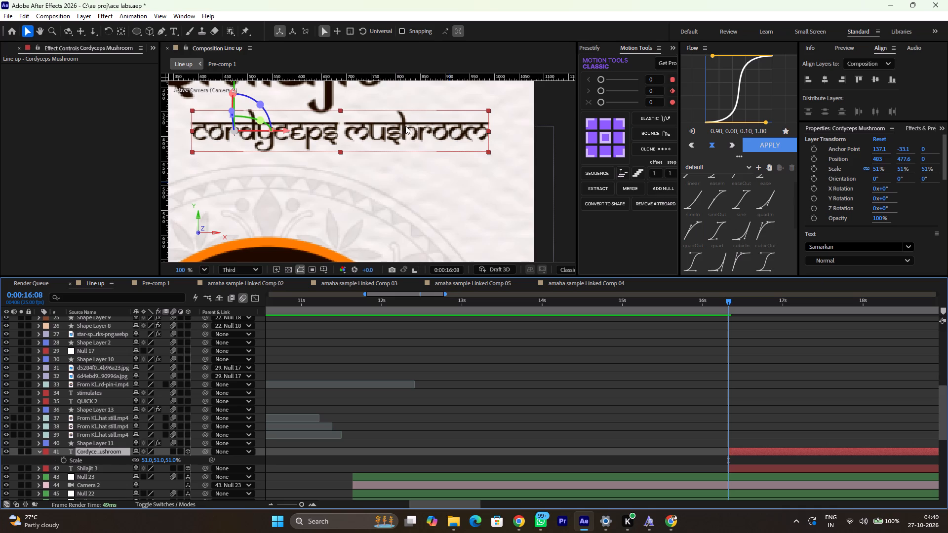
pyautogui.doubleClick(405, 126)
pyautogui.click(832, 249)
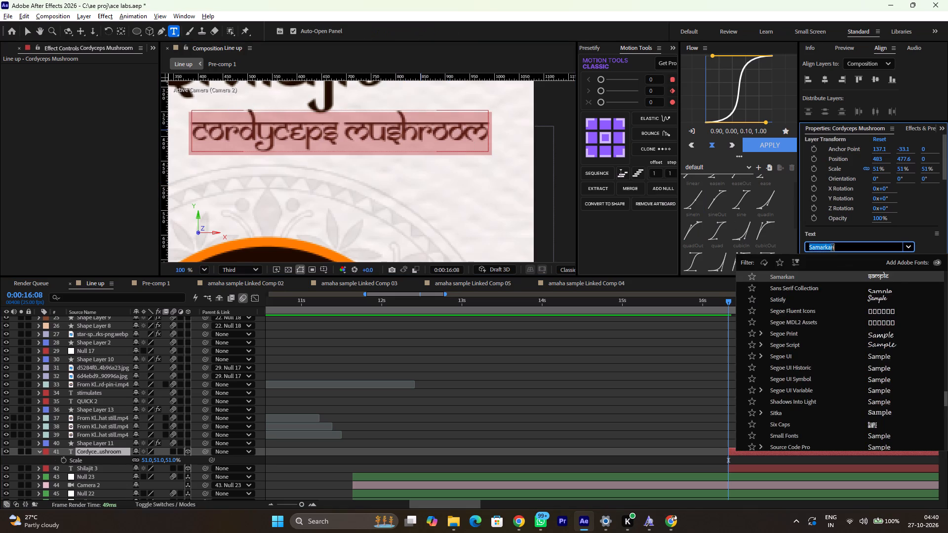
pyautogui.write('hel')
pyautogui.press('Return')
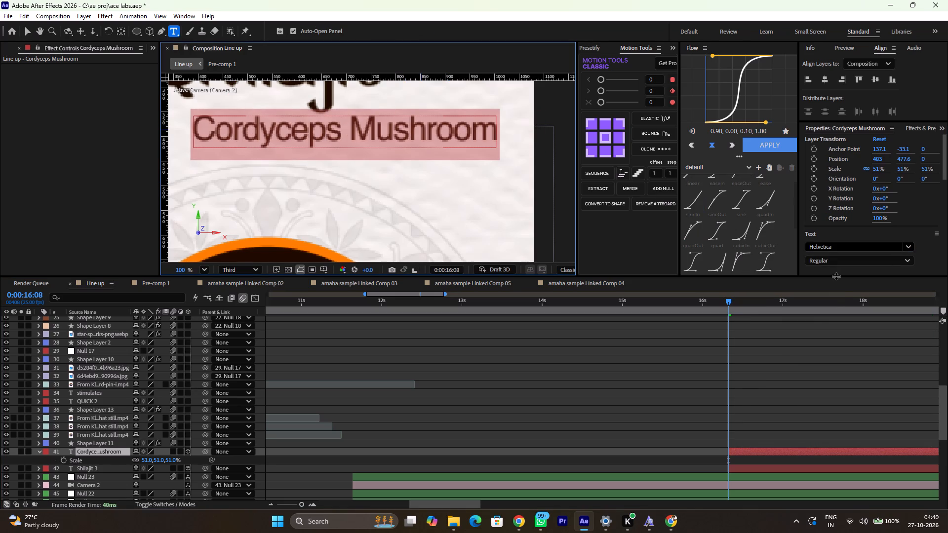
pyautogui.click(767, 402)
# Set only the word "Cordyceps" in the Cordyceps Mushroom text to the Bold font style.
pyautogui.keyDown('ctrl'); pyautogui.scroll(-5, 344, 177); pyautogui.keyUp('ctrl')
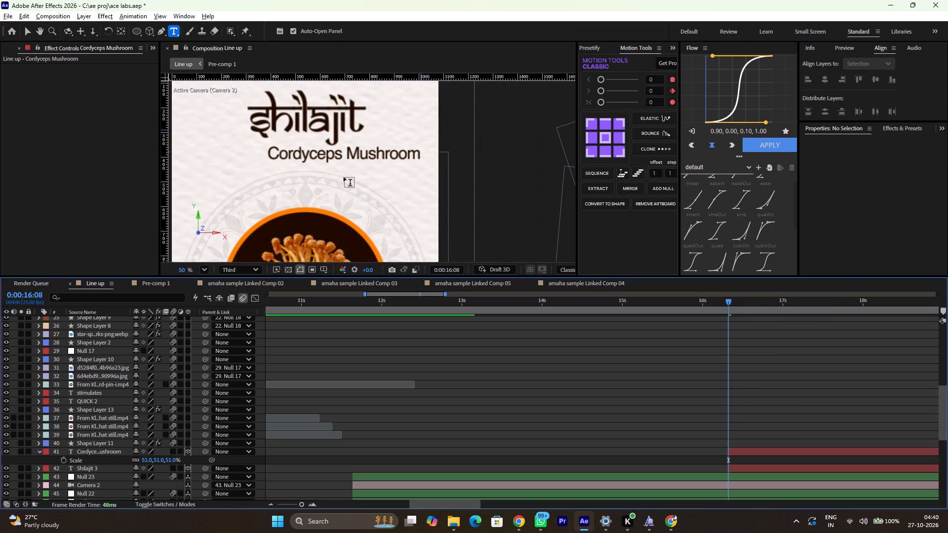
pyautogui.press('v')
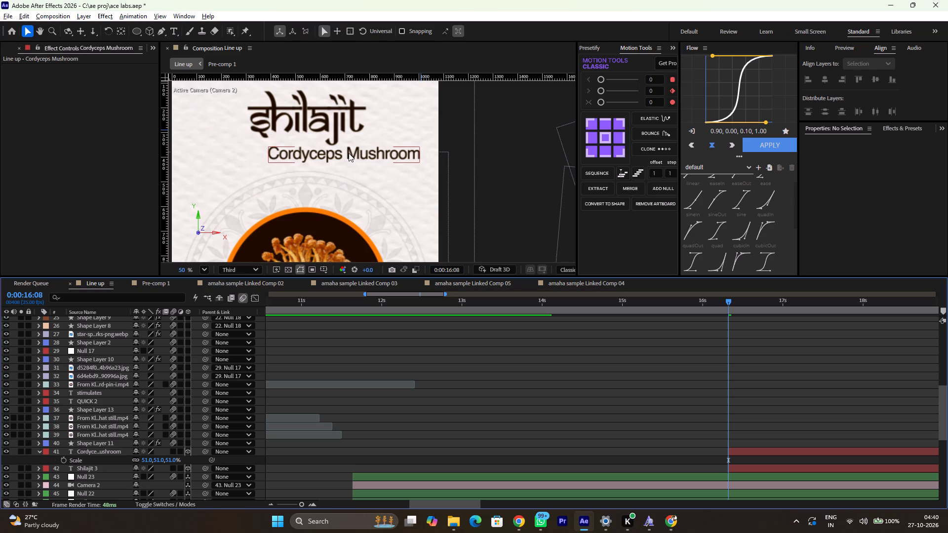
pyautogui.click(751, 456)
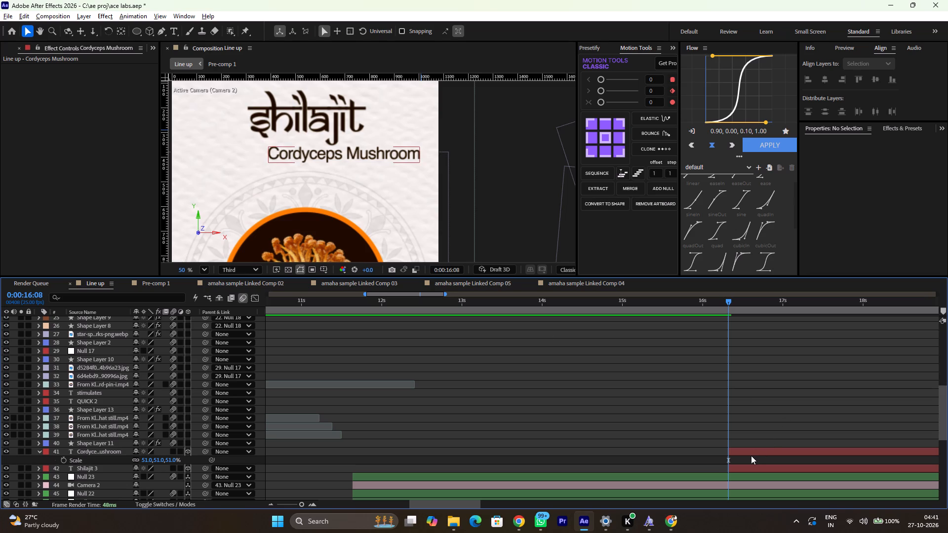
pyautogui.click(750, 451)
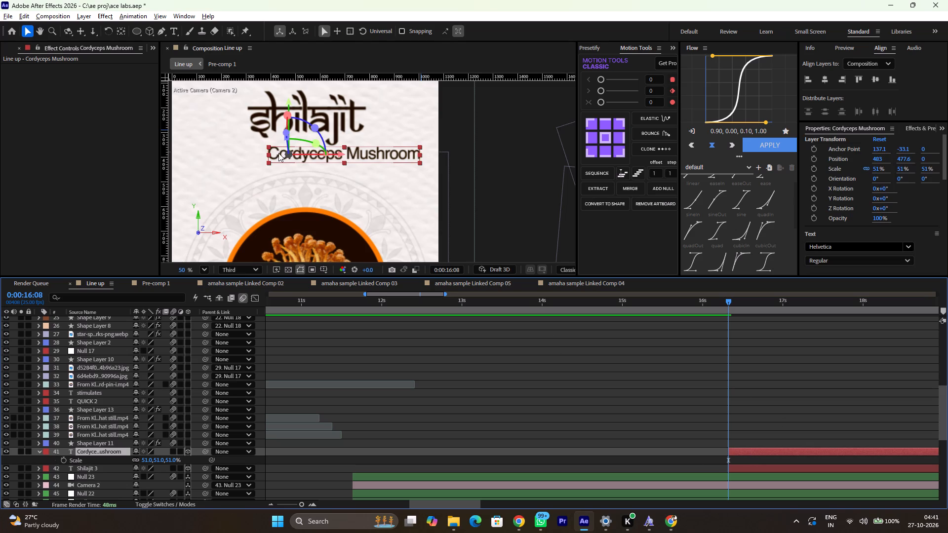
pyautogui.doubleClick(278, 153)
pyautogui.moveTo(344, 151); pyautogui.dragTo(301, 152)
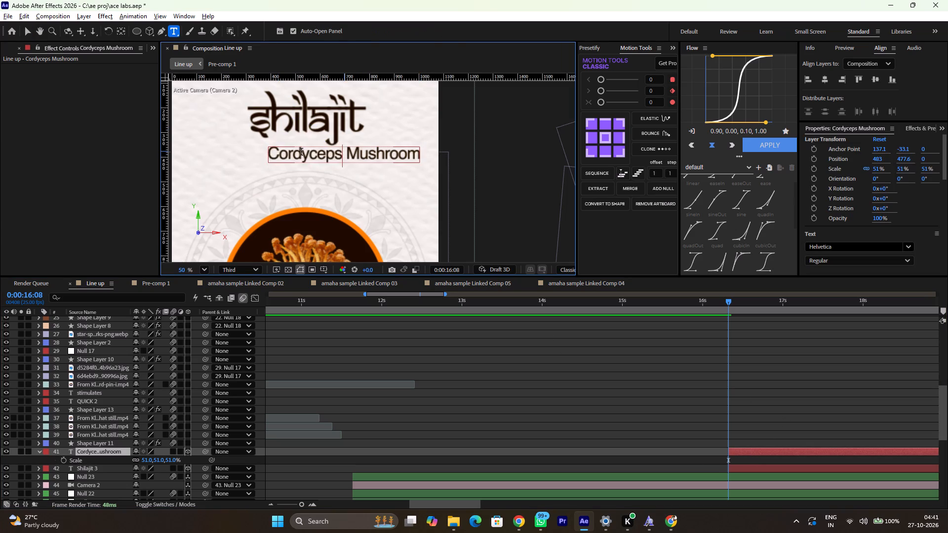
pyautogui.moveTo(301, 152); pyautogui.dragTo(240, 157)
pyautogui.scroll(-2, 846, 252)
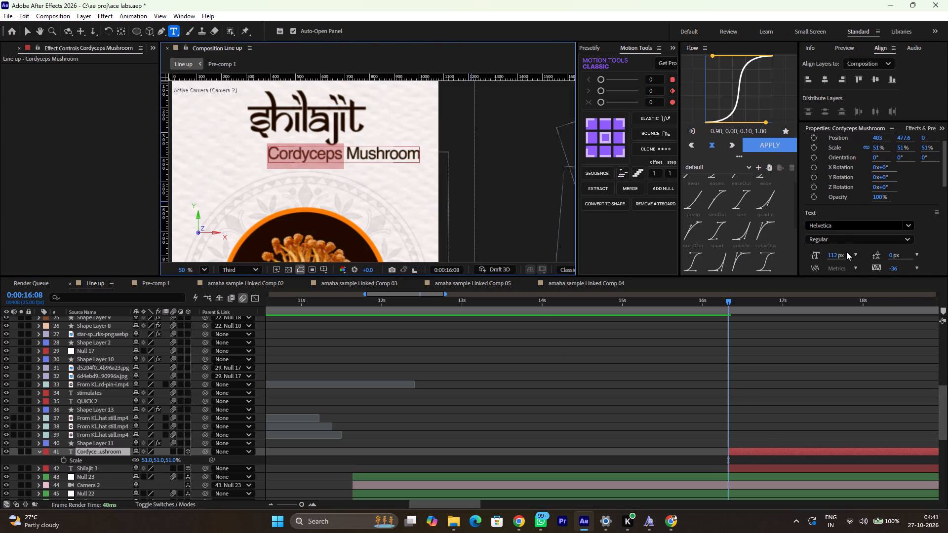
pyautogui.click(857, 237)
pyautogui.click(829, 277)
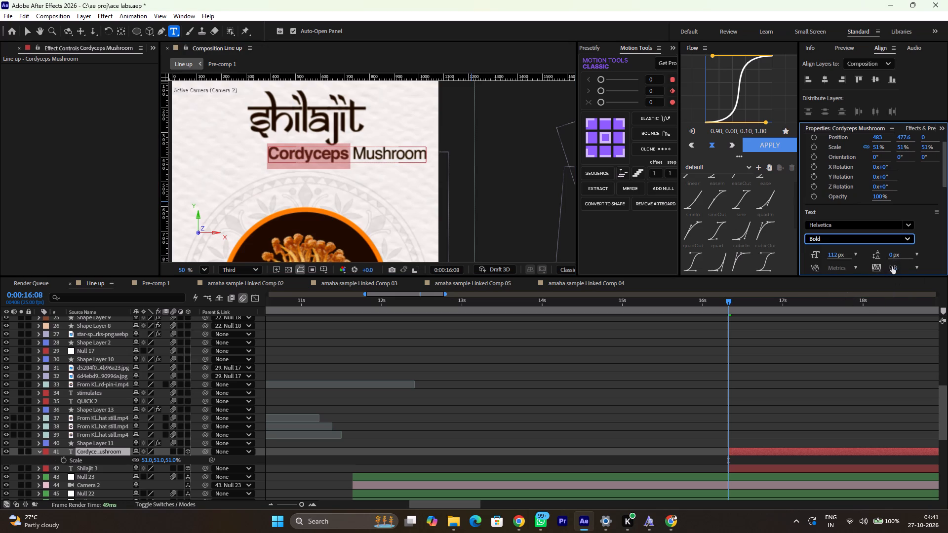
# Enlarge the word "Cordyceps" to 223 px and tighten its tracking to -80.
pyautogui.moveTo(892, 266); pyautogui.dragTo(885, 267)
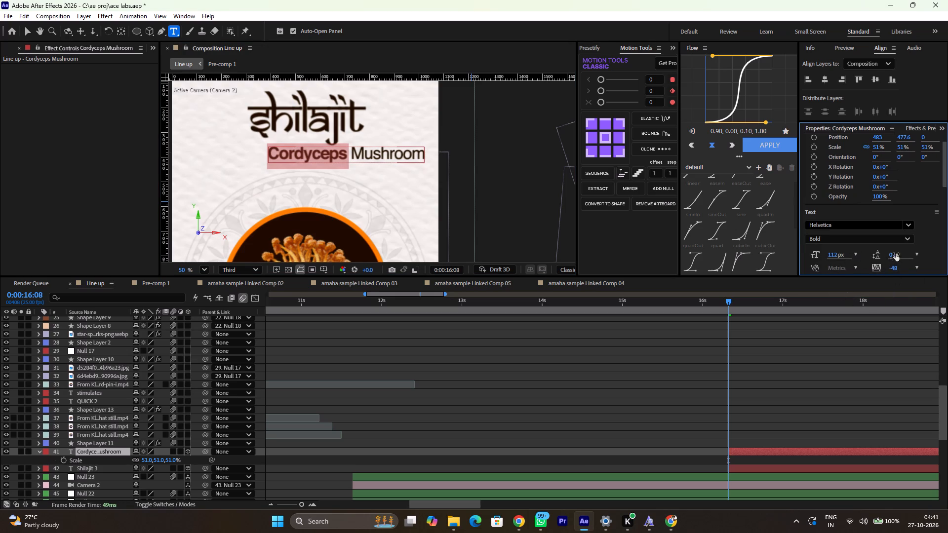
pyautogui.moveTo(829, 256); pyautogui.dragTo(875, 260)
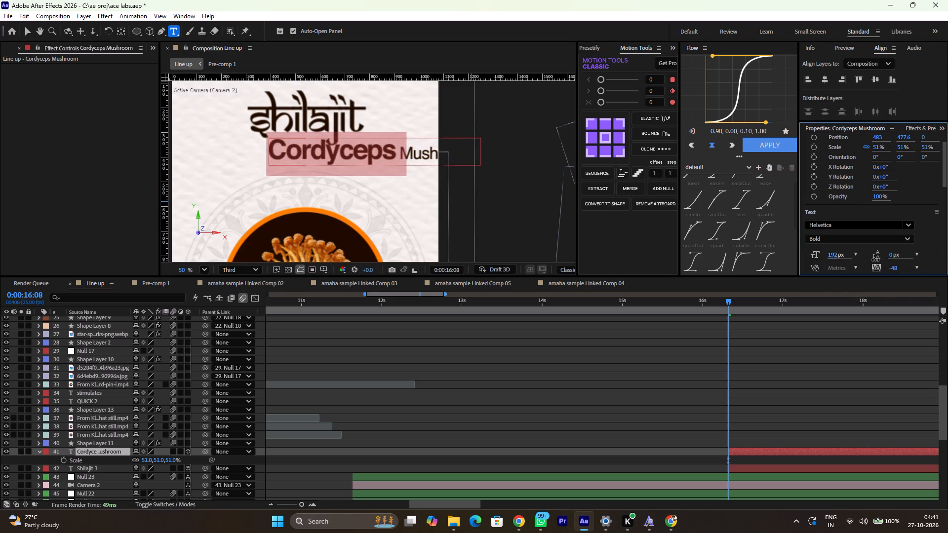
pyautogui.moveTo(875, 260); pyautogui.dragTo(903, 272)
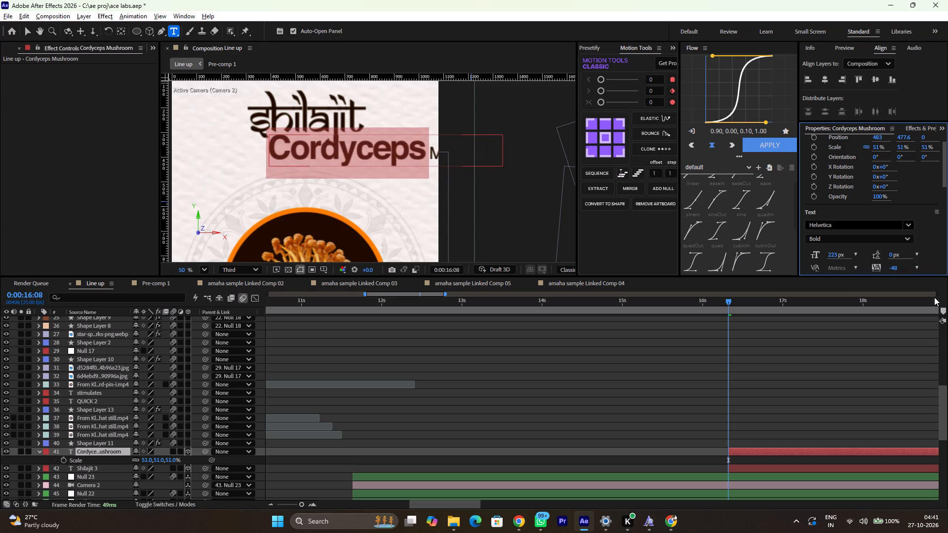
pyautogui.moveTo(895, 266); pyautogui.dragTo(879, 268)
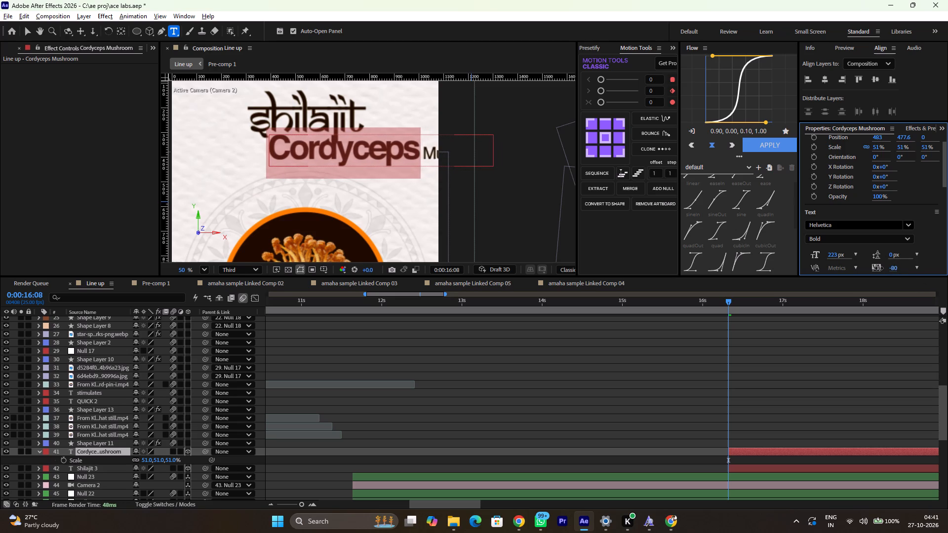
# Slightly loosen the tracking of the word "Cordyceps" and finish editing the text.
pyautogui.moveTo(879, 268); pyautogui.dragTo(884, 268)
pyautogui.click(793, 439)
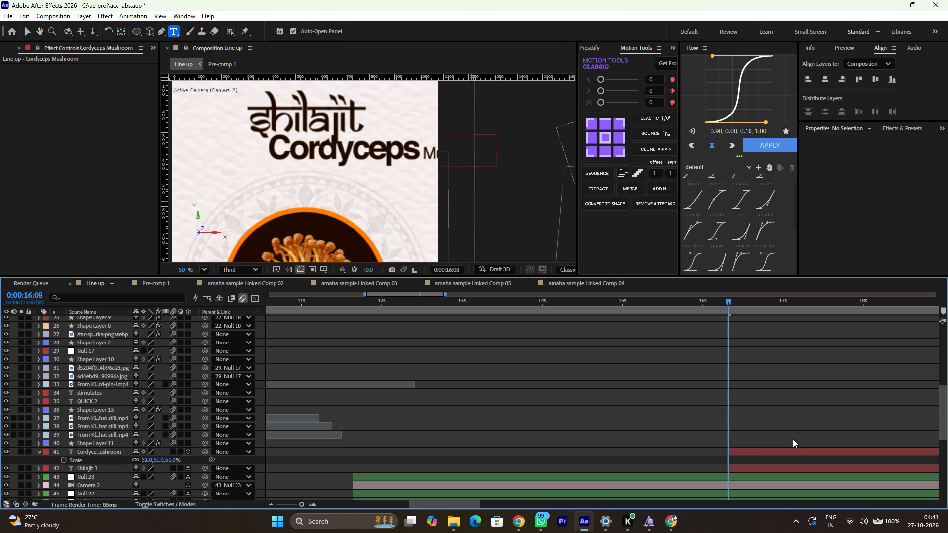
# Scale the whole Cordyceps Mushroom text layer down to 22%.
pyautogui.click(756, 456)
pyautogui.click(752, 450)
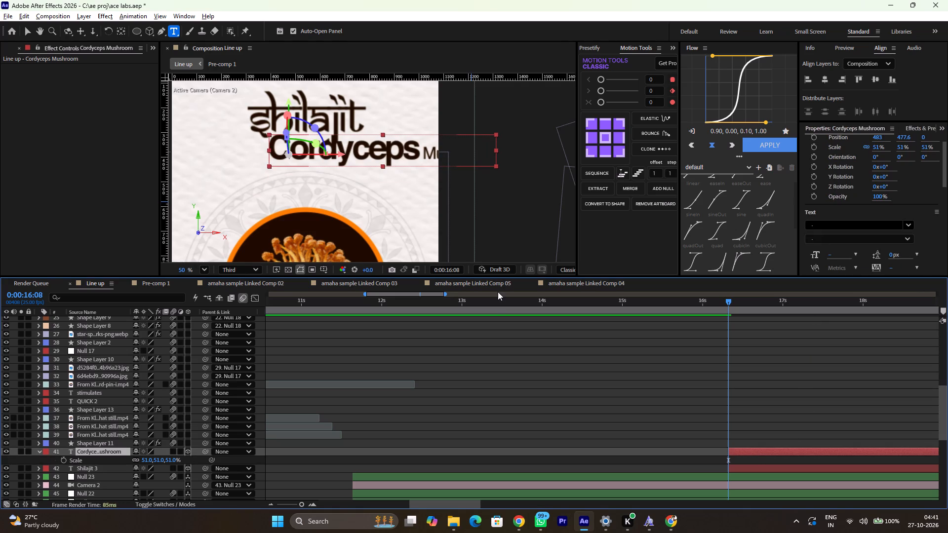
pyautogui.press('v')
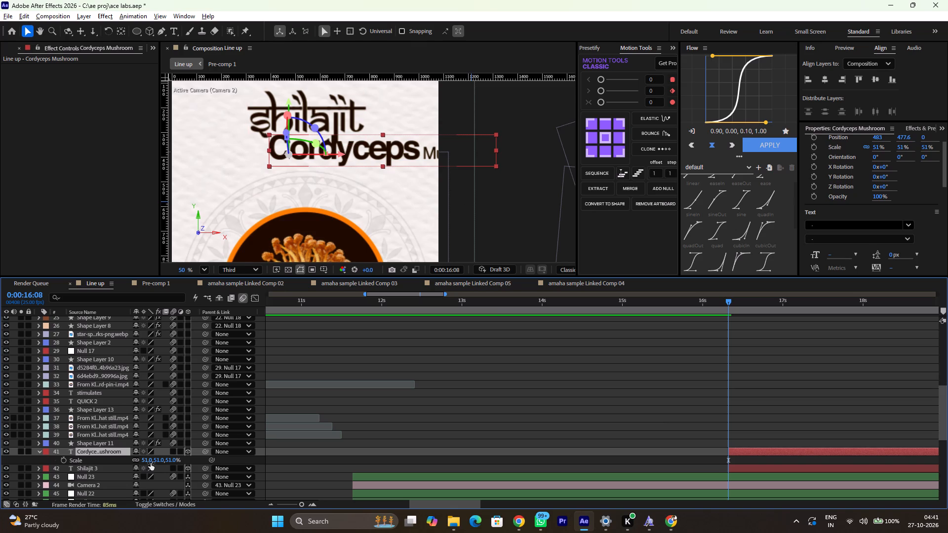
pyautogui.moveTo(150, 462); pyautogui.dragTo(133, 460)
# Move the Cordyceps Mushroom text to a position of about 598, 612, just above the orange-ringed circle.
pyautogui.keyDown('ctrl'); pyautogui.scroll(2, 378, 153); pyautogui.keyUp('ctrl')
pyautogui.moveTo(342, 152); pyautogui.dragTo(351, 136)
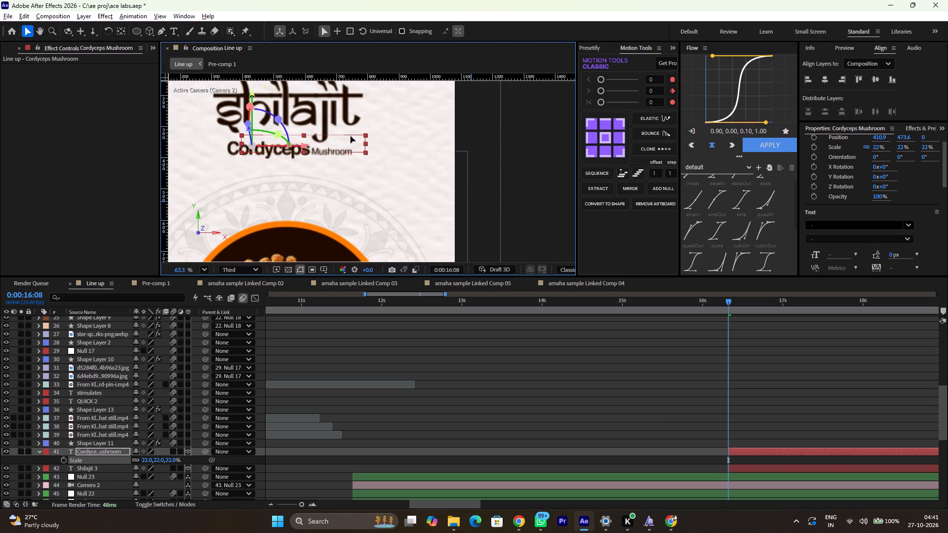
pyautogui.moveTo(351, 136); pyautogui.dragTo(376, 204)
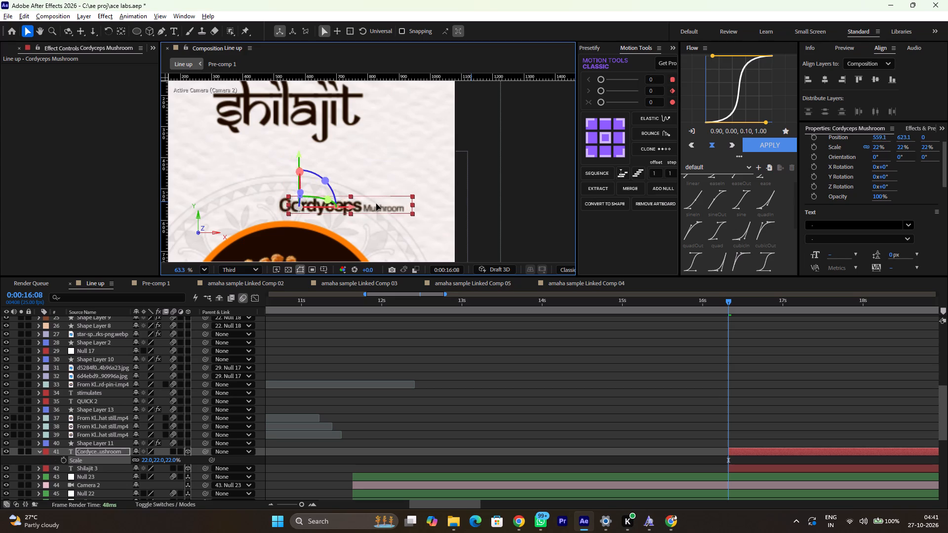
pyautogui.moveTo(376, 204); pyautogui.dragTo(384, 201)
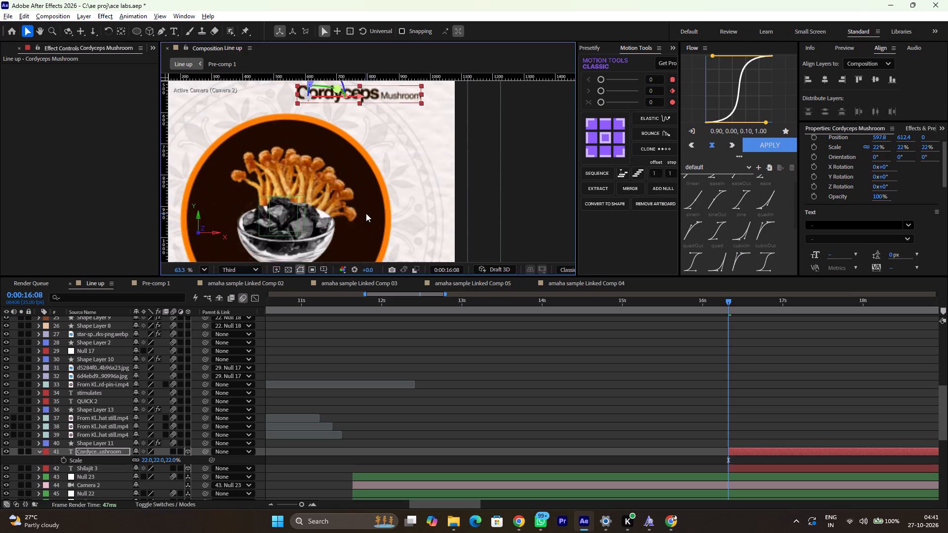
# Move the Shilajit 3 title down to about 447, 525, directly above and overlapping the start of the Cordyceps Mushroom text.
pyautogui.scroll(1, 309, 153)
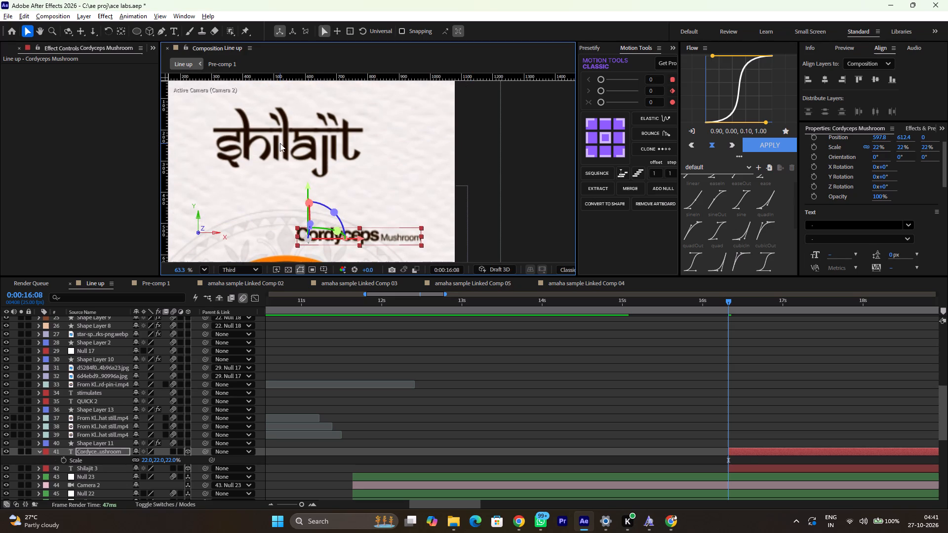
pyautogui.click(743, 466)
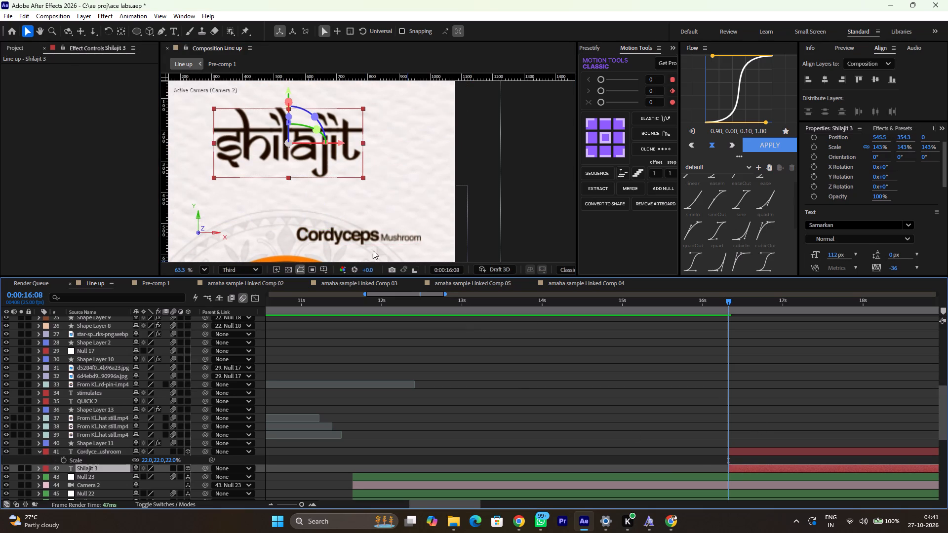
pyautogui.moveTo(285, 162); pyautogui.dragTo(251, 228)
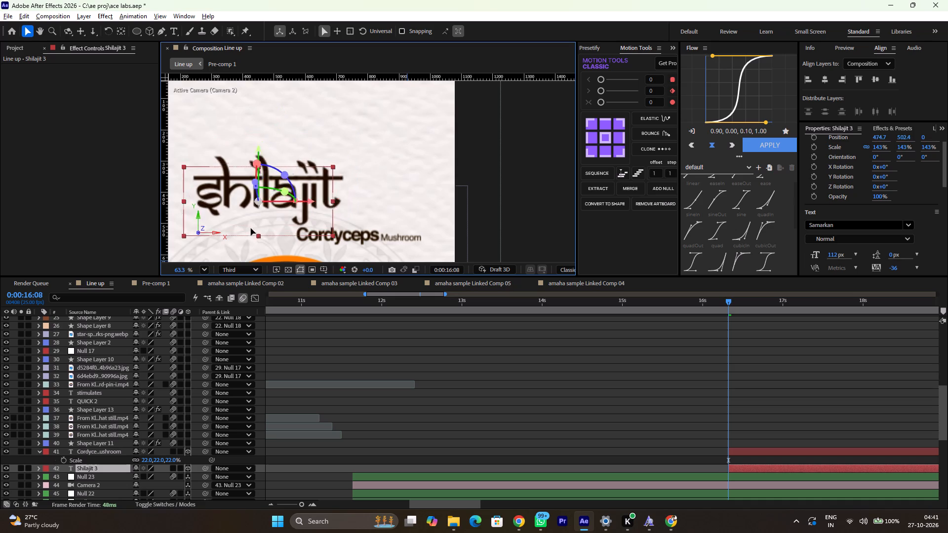
pyautogui.moveTo(251, 228); pyautogui.dragTo(250, 229)
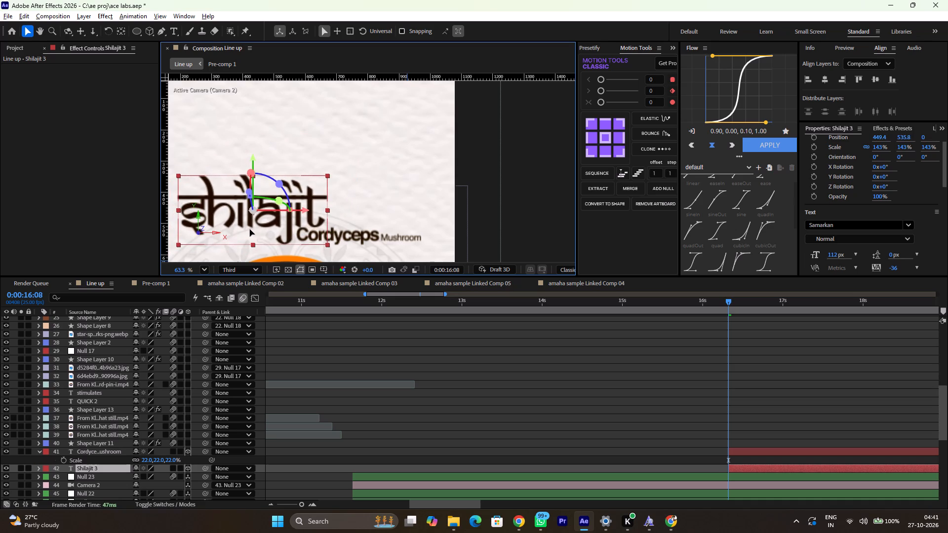
pyautogui.moveTo(250, 229); pyautogui.dragTo(249, 225)
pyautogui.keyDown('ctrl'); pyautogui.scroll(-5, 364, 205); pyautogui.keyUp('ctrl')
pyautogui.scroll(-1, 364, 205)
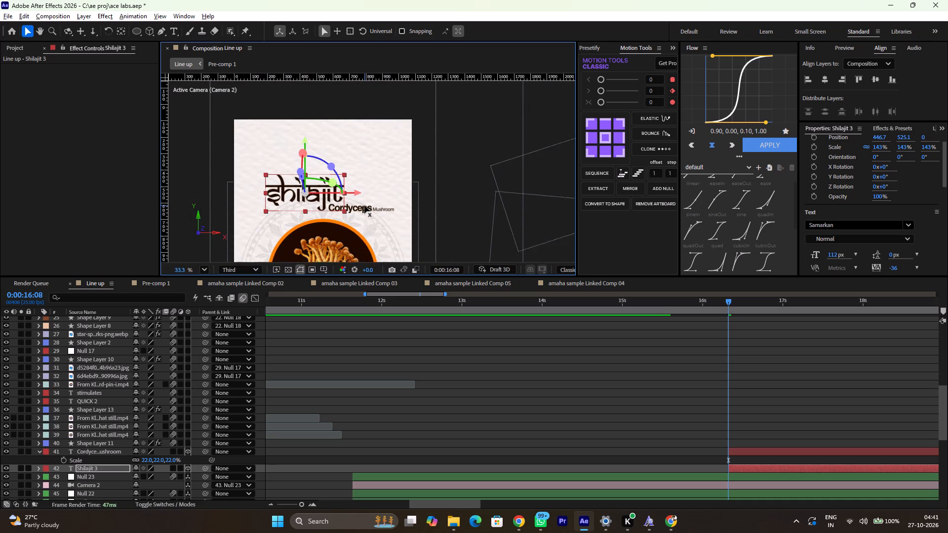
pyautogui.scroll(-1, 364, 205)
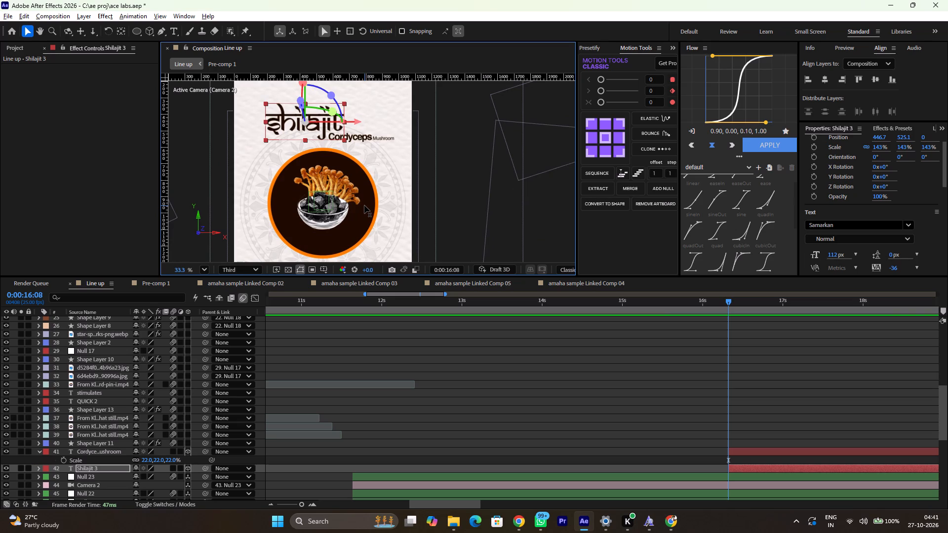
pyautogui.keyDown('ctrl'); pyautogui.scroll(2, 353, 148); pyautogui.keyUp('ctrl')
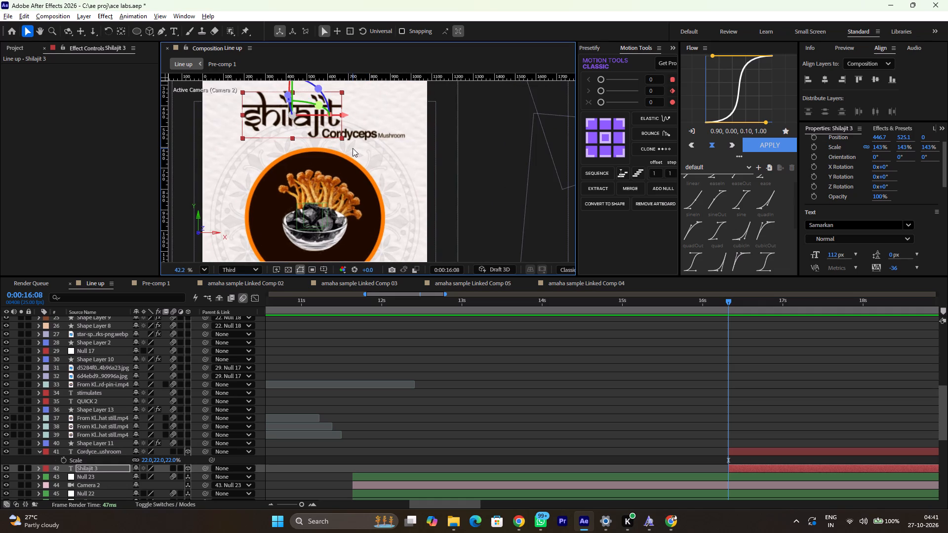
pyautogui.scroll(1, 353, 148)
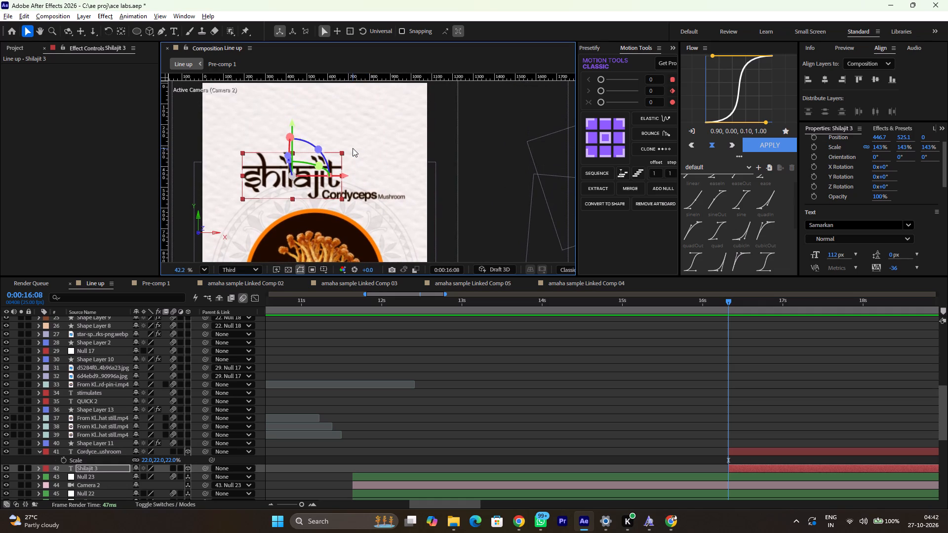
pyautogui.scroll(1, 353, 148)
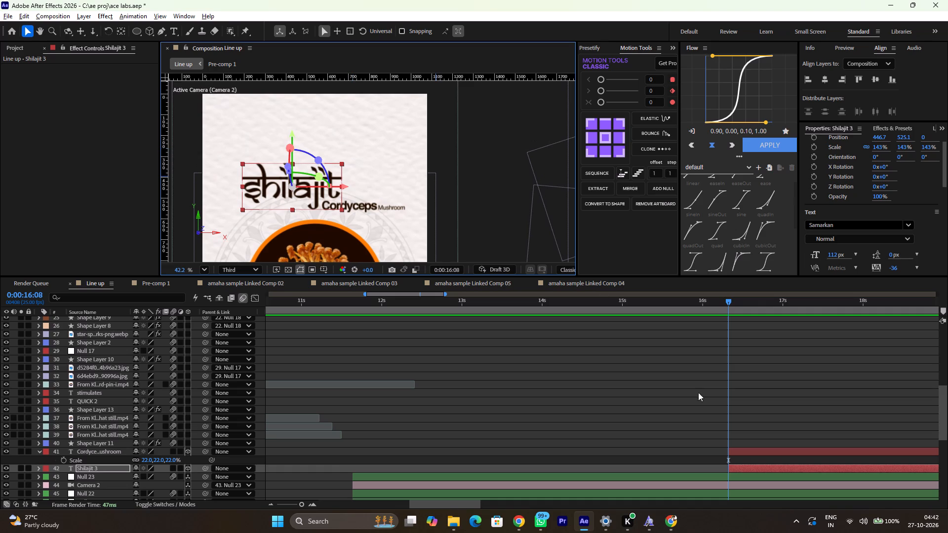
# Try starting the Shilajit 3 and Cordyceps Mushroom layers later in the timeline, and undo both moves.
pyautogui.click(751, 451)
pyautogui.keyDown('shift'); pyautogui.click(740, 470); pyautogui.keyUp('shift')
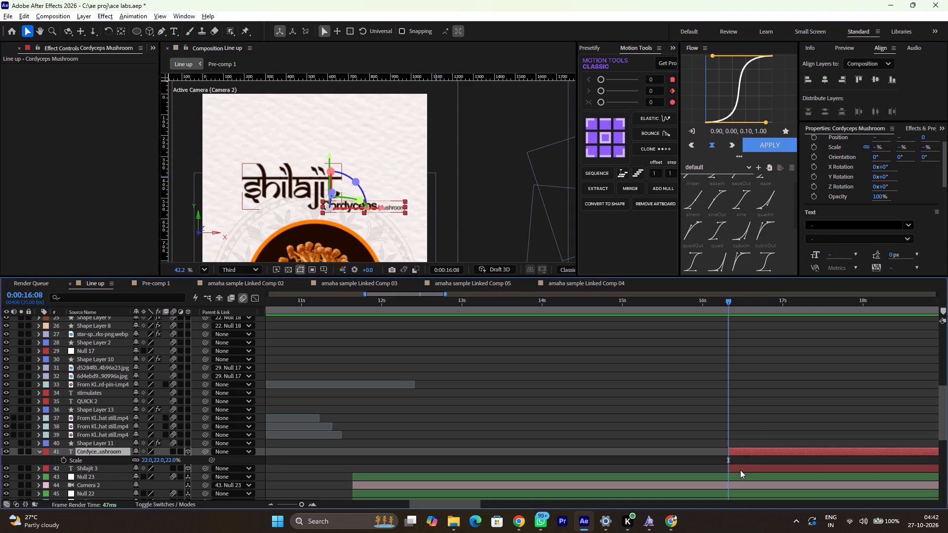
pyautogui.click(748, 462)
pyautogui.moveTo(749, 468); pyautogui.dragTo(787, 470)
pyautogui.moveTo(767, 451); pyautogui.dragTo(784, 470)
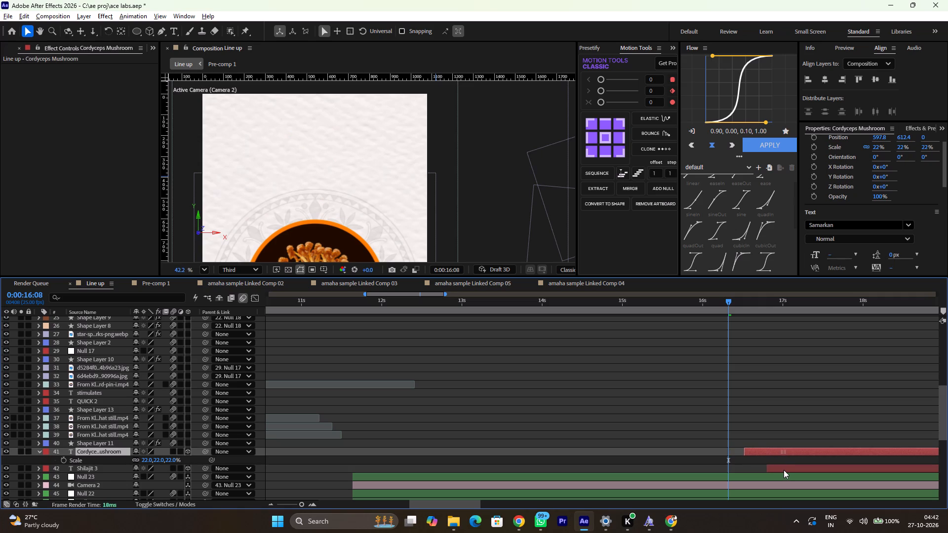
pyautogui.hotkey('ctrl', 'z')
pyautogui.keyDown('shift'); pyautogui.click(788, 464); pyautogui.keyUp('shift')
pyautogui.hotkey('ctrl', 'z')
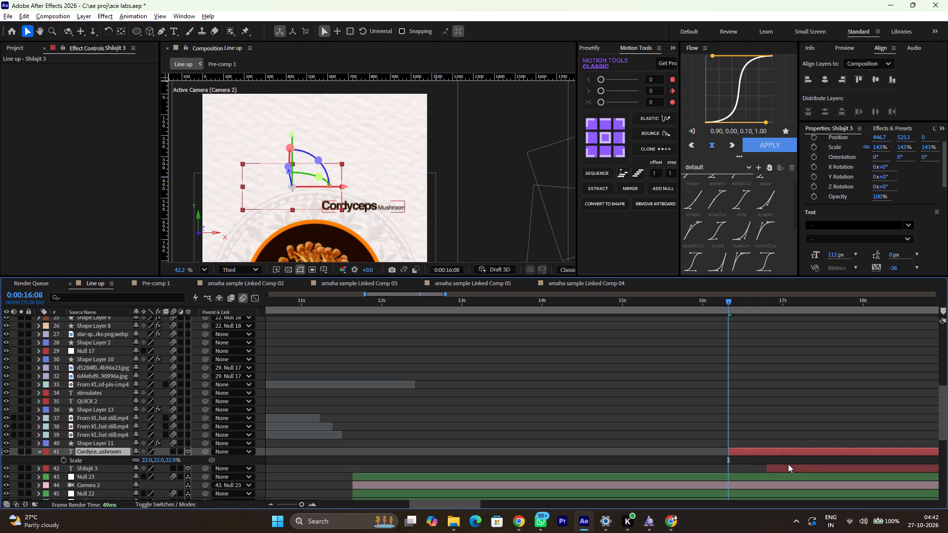
# Apply the Presetify W left-arrow text preset to the Cordyceps Mushroom and Shilajit 3 layers together, and scrub through the animation.
pyautogui.keyDown('shift'); pyautogui.click(780, 454); pyautogui.keyUp('shift')
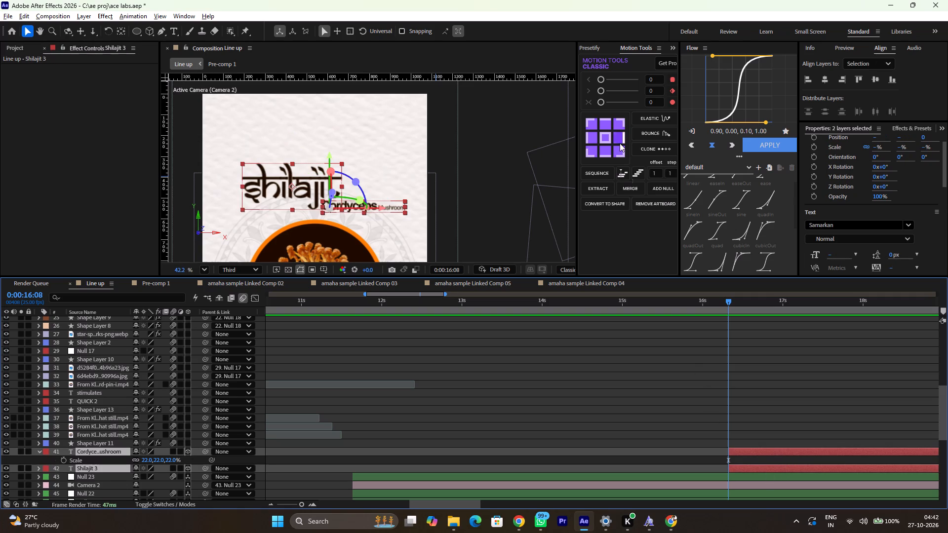
pyautogui.click(589, 47)
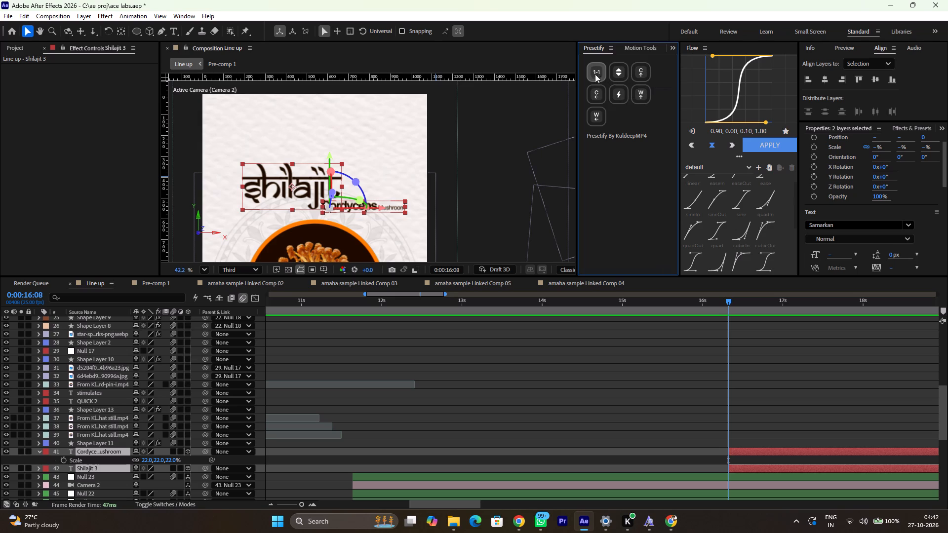
pyautogui.click(591, 113)
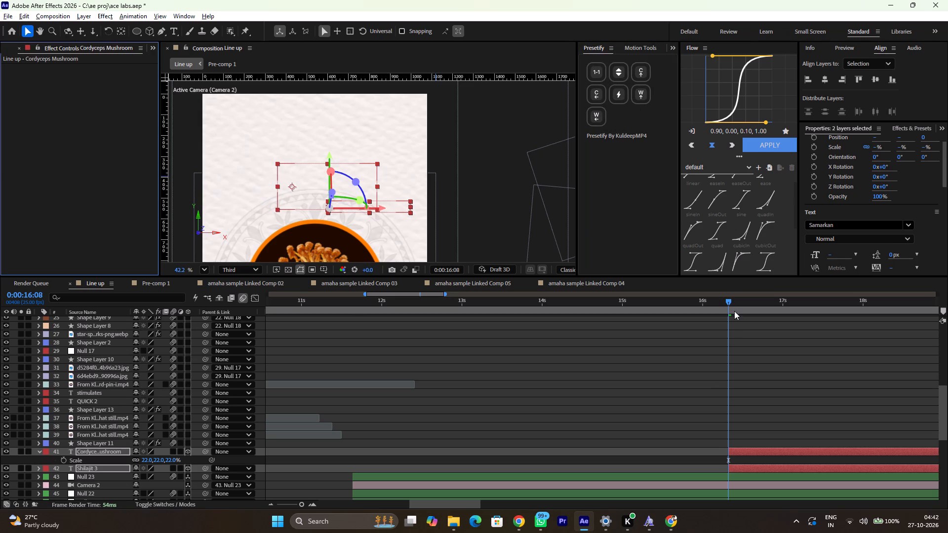
pyautogui.moveTo(735, 302); pyautogui.dragTo(827, 317)
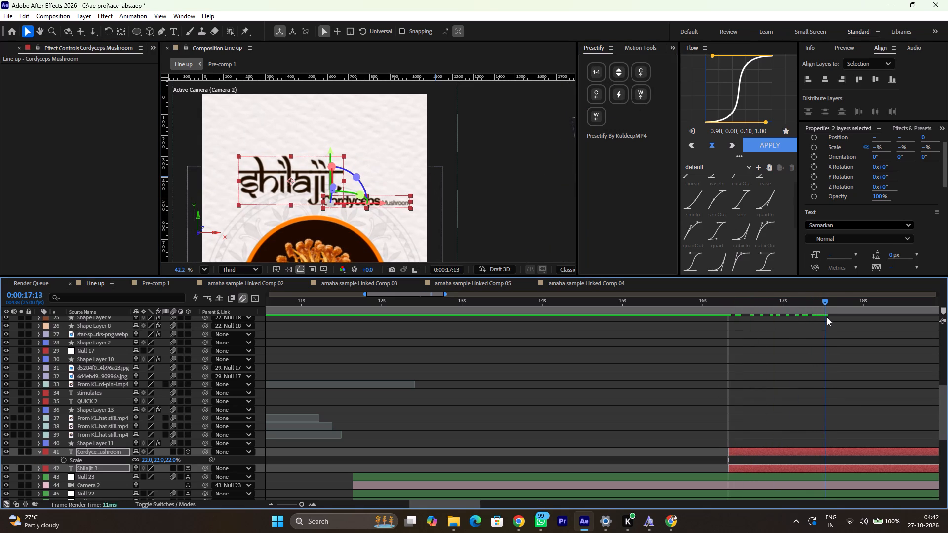
pyautogui.moveTo(827, 317); pyautogui.dragTo(781, 326)
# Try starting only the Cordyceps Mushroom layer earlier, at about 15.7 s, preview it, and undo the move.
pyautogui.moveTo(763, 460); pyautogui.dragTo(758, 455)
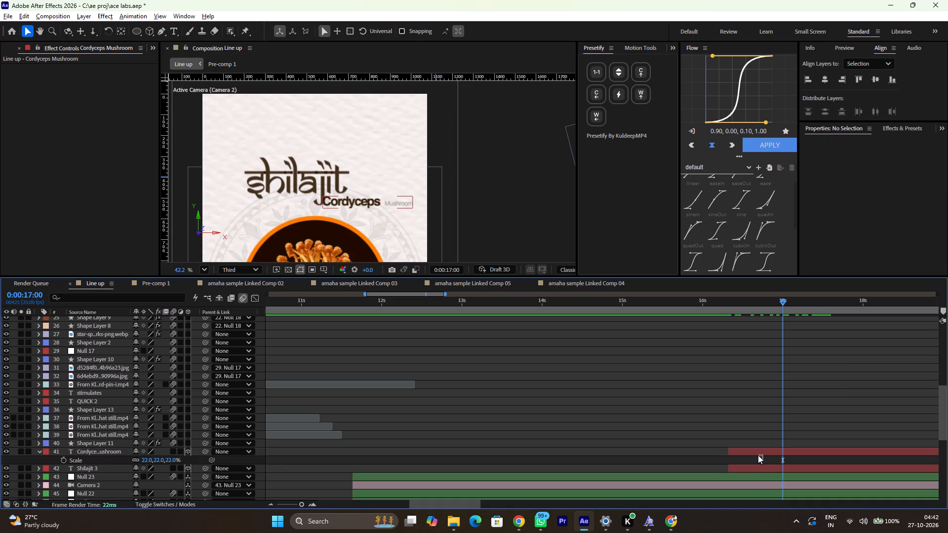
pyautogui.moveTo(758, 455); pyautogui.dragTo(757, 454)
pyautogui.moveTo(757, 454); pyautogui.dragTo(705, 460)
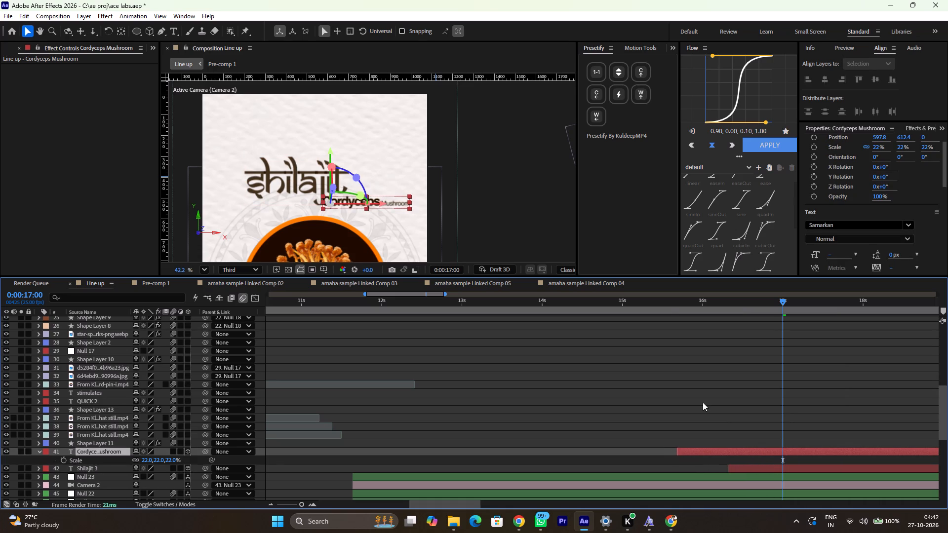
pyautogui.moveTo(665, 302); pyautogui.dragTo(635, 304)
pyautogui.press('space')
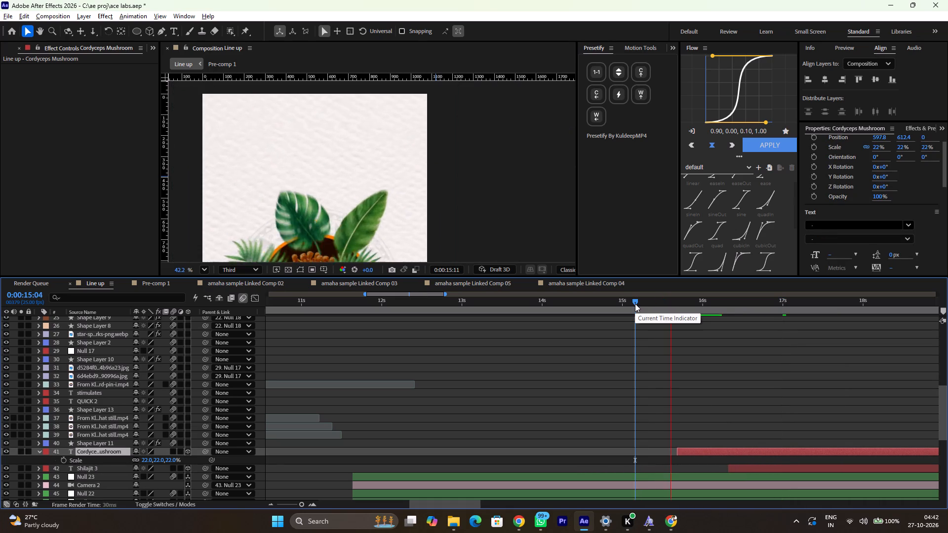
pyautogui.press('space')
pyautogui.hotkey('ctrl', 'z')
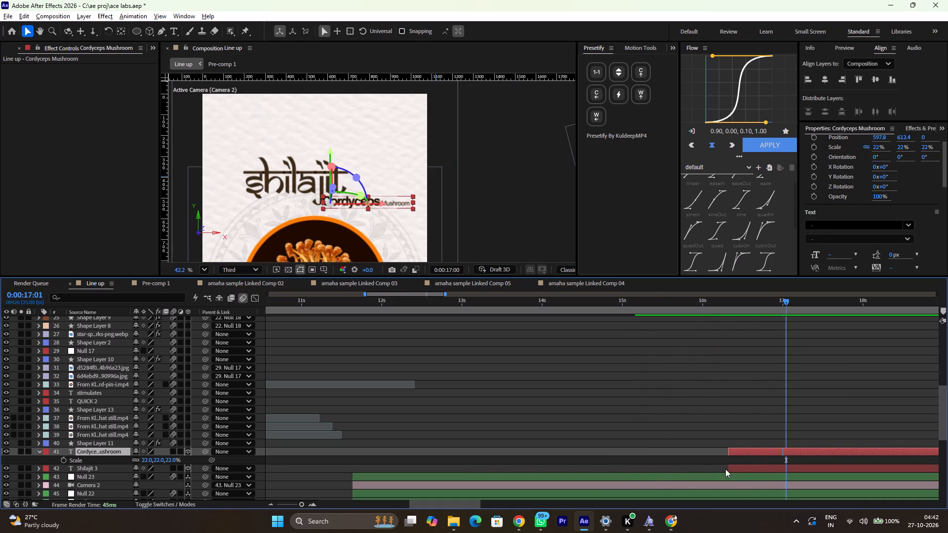
# Shift the Shilajit 3 layer earlier to start at about 15.8 s, ahead of Cordyceps Mushroom, and preview from 15:10.
pyautogui.moveTo(744, 468); pyautogui.dragTo(706, 476)
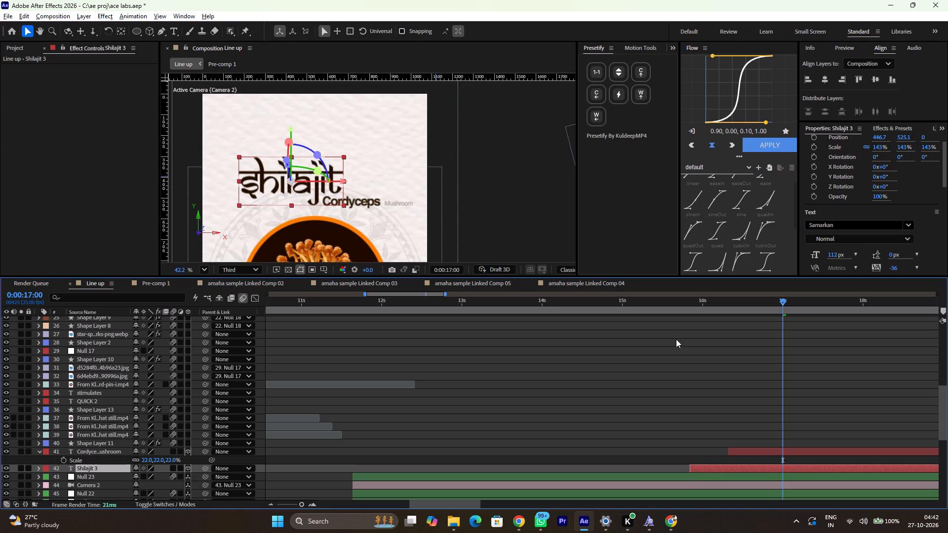
pyautogui.click(655, 300)
pyautogui.press('space')
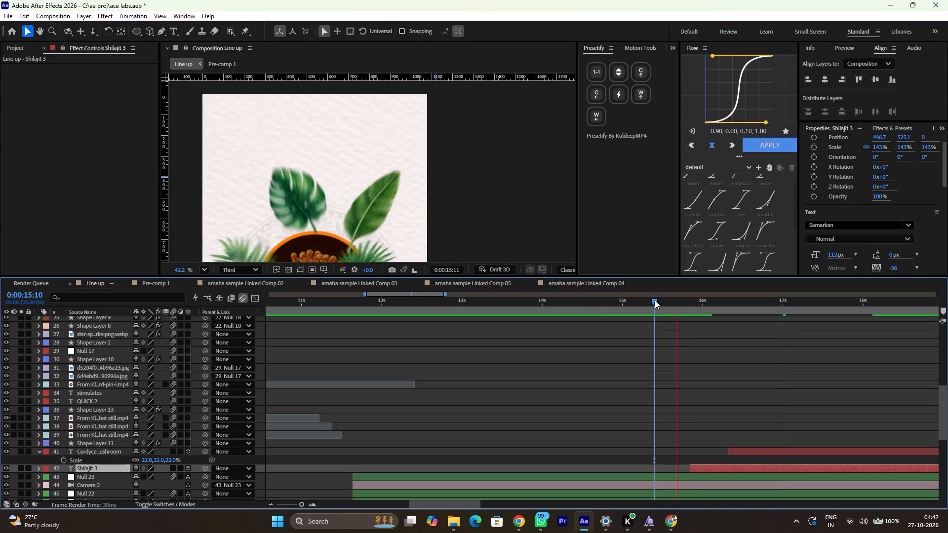
pyautogui.press('space')
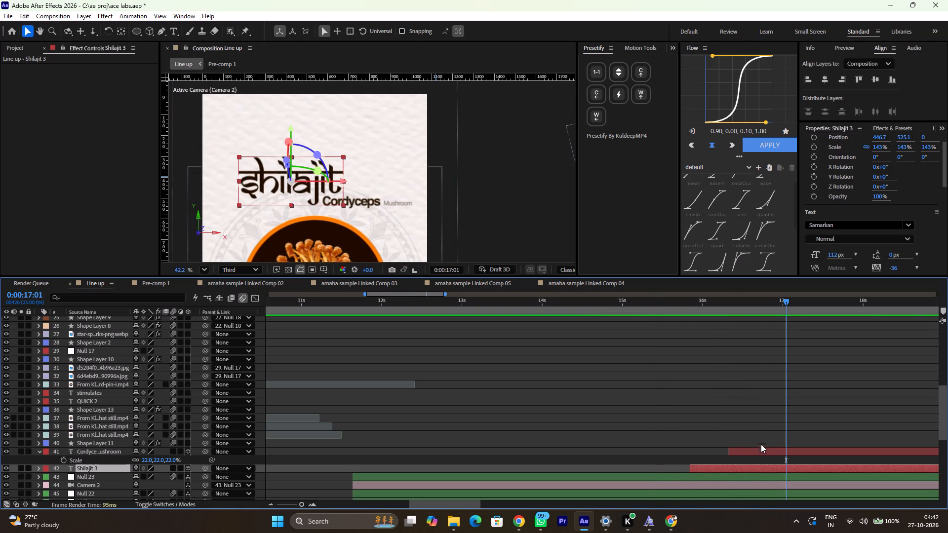
# Shift both title layers earlier together, starting Shilajit 3 at about 15.4 s and Cordyceps Mushroom at about 15.9 s, and preview from 14:19.
pyautogui.keyDown('shift'); pyautogui.rightClick(760, 450); pyautogui.keyUp('shift')
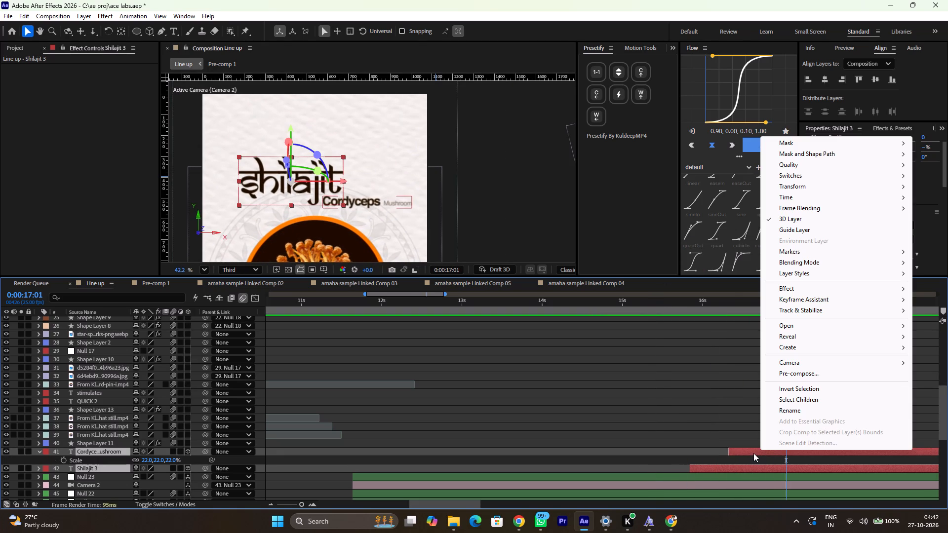
pyautogui.moveTo(753, 453); pyautogui.dragTo(719, 459)
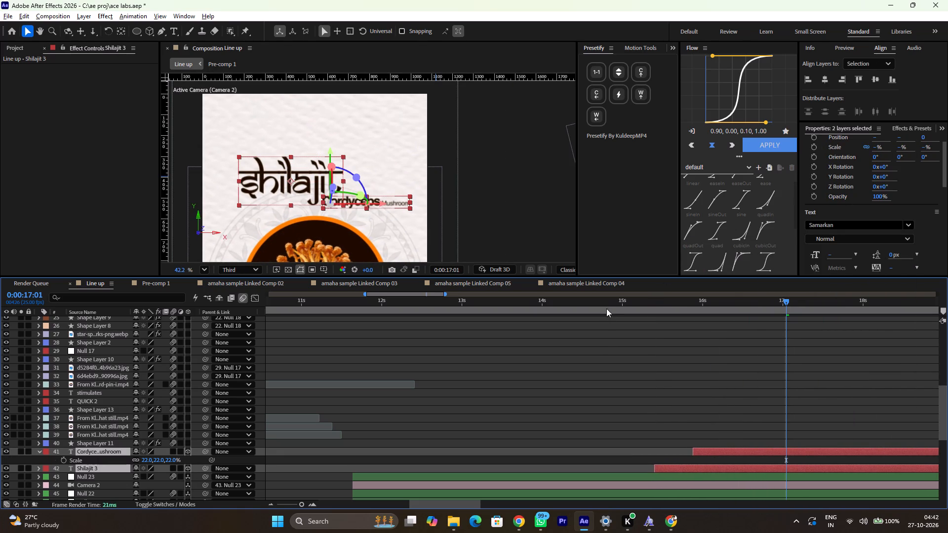
pyautogui.click(604, 304)
pyautogui.press('space')
pyautogui.press('space')
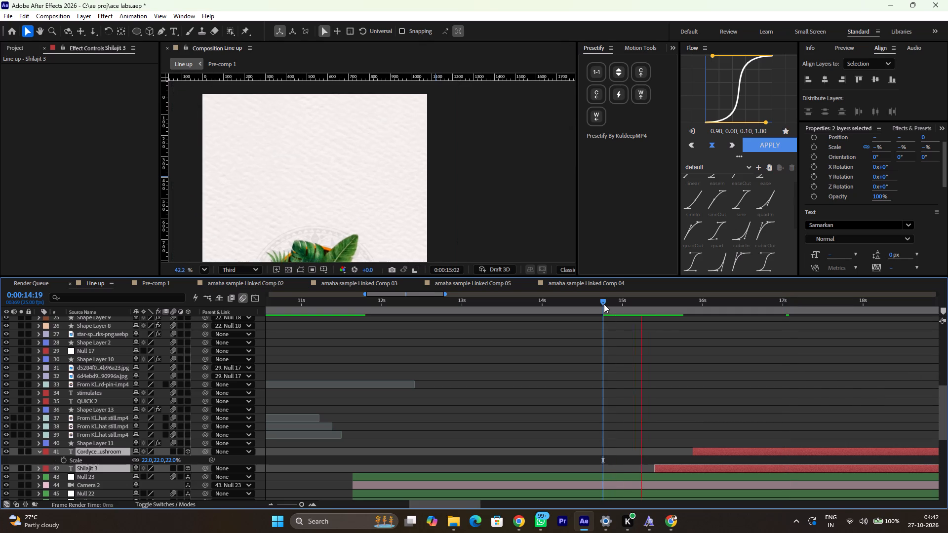
pyautogui.press('space')
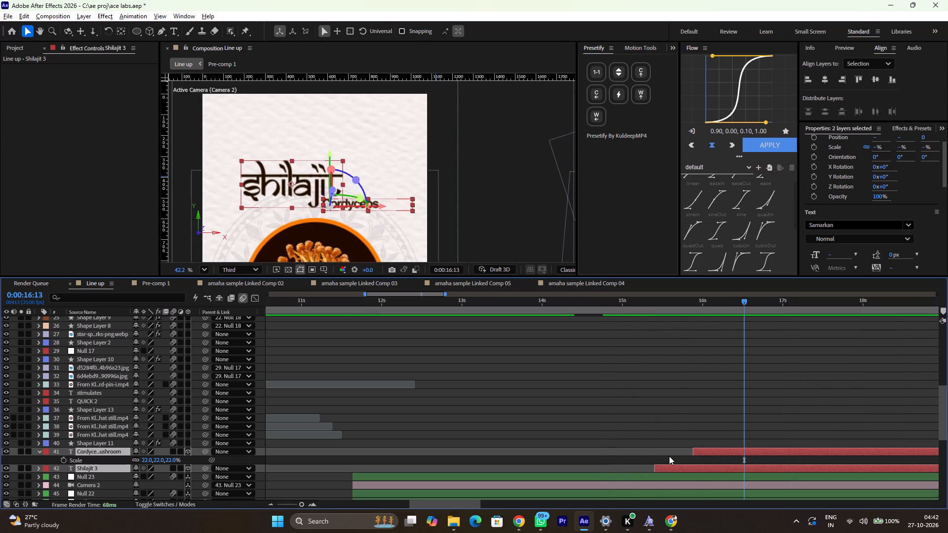
# Shift only the Shilajit 3 layer earlier to start at about 15 s, and play the sequence from 13:13.
pyautogui.click(669, 456)
pyautogui.moveTo(690, 470); pyautogui.dragTo(650, 476)
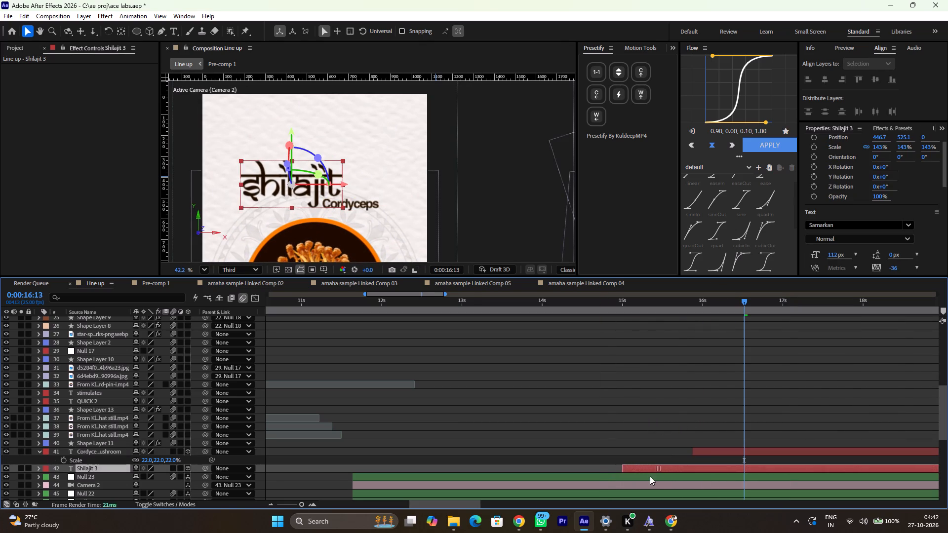
pyautogui.moveTo(650, 476); pyautogui.dragTo(654, 478)
pyautogui.doubleClick(505, 299)
pyautogui.press('space')
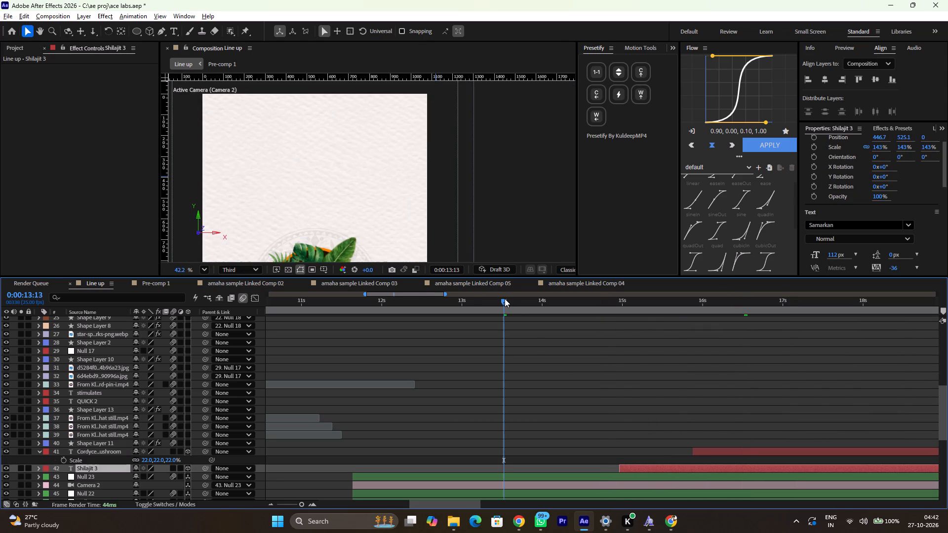
# Preview the title timing from 13:13, 14:11 and 17:05, checking how shilajit and Cordyceps Mushroom appear.
pyautogui.press('space')
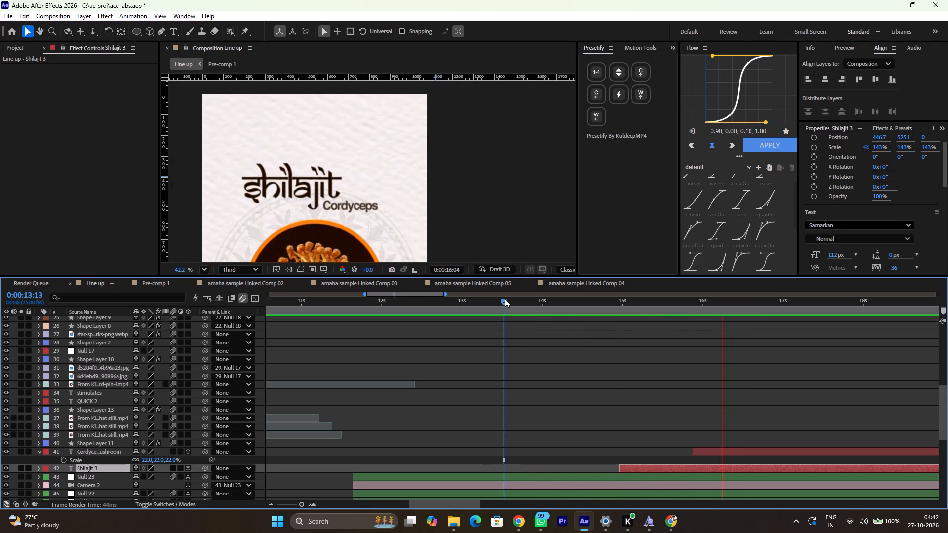
pyautogui.press('space')
pyautogui.click(578, 303)
pyautogui.press('space')
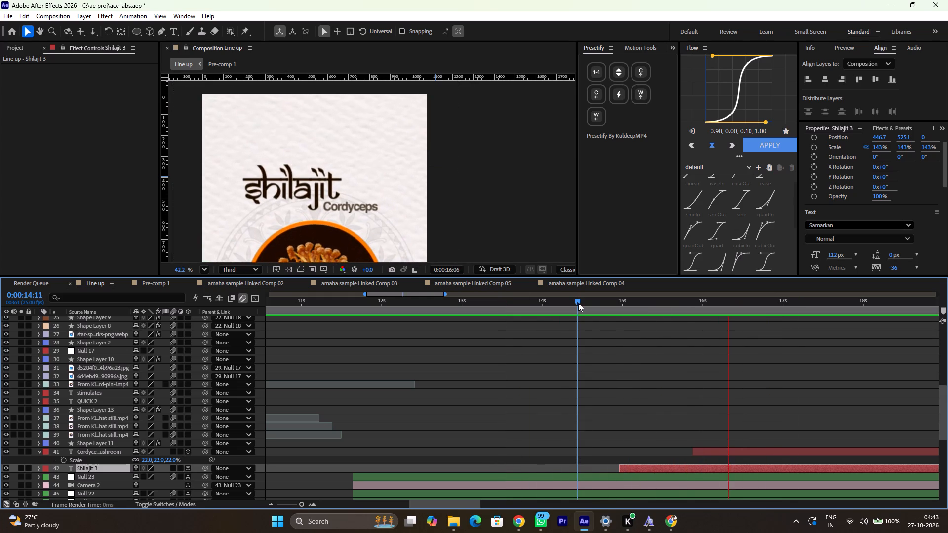
pyautogui.press('space')
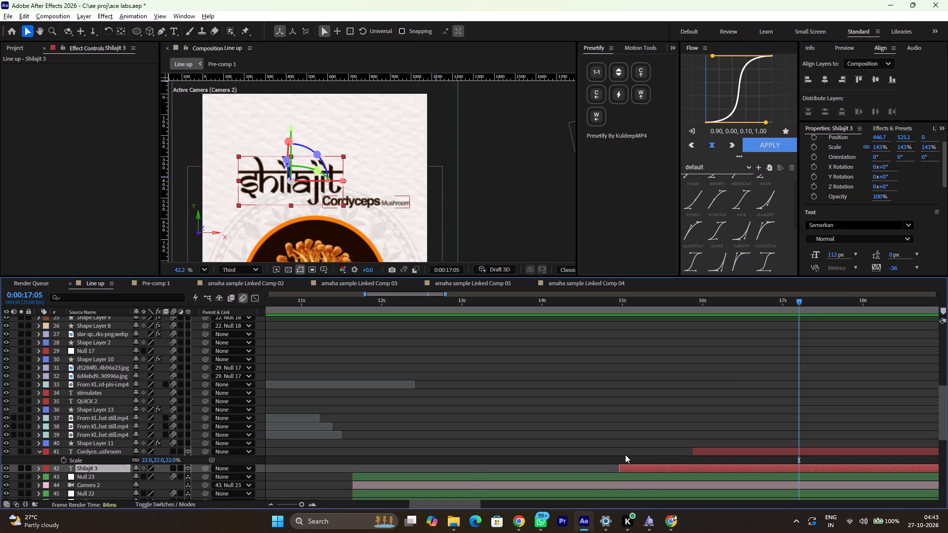
pyautogui.keyDown('ctrl'); pyautogui.keyDown('alt'); pyautogui.scroll(-6, 625, 455); pyautogui.keyUp('alt'); pyautogui.keyUp('ctrl')
pyautogui.press('space')
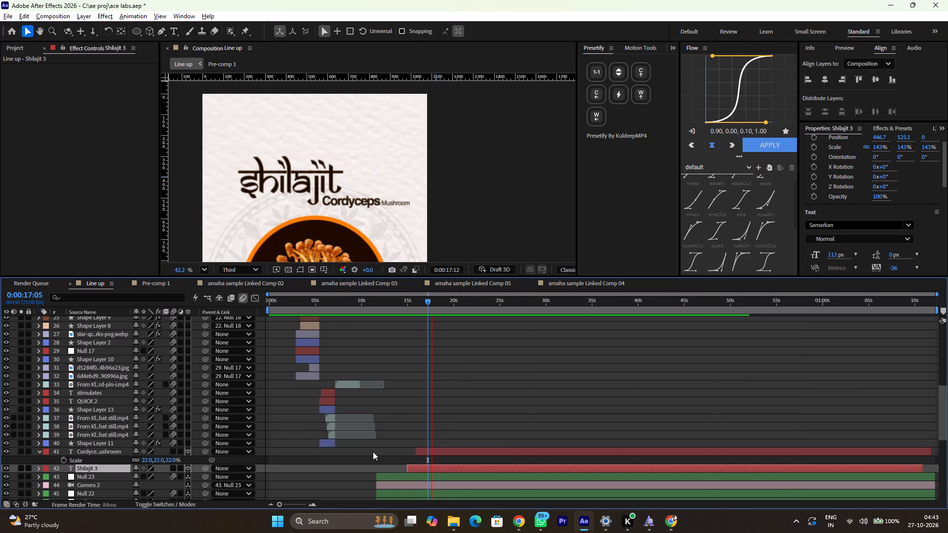
pyautogui.press('space')
pyautogui.press('space')
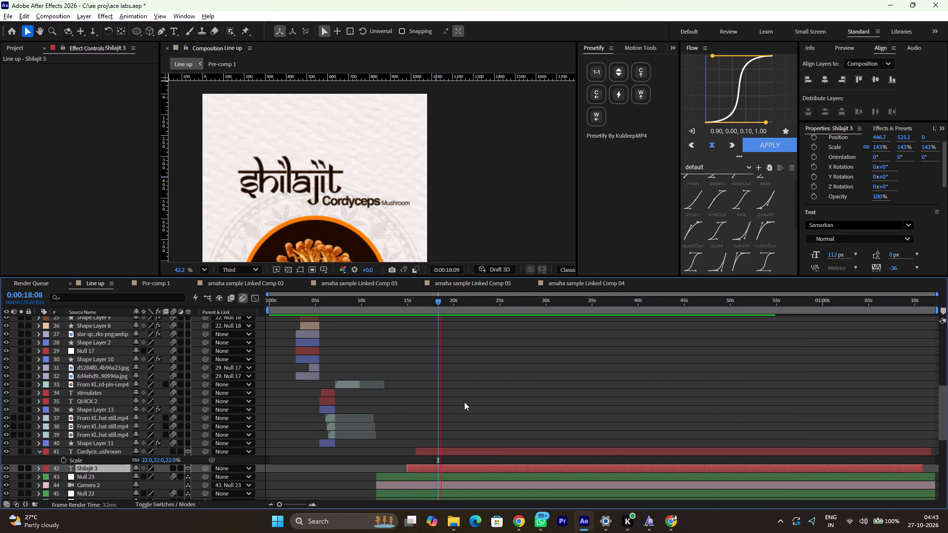
# Split the scene's layers, from Cordyceps Mushroom down to the background JPG, at 0:00:17:21 and delete the portions after it.
pyautogui.click(424, 305)
pyautogui.click(411, 308)
pyautogui.press('space')
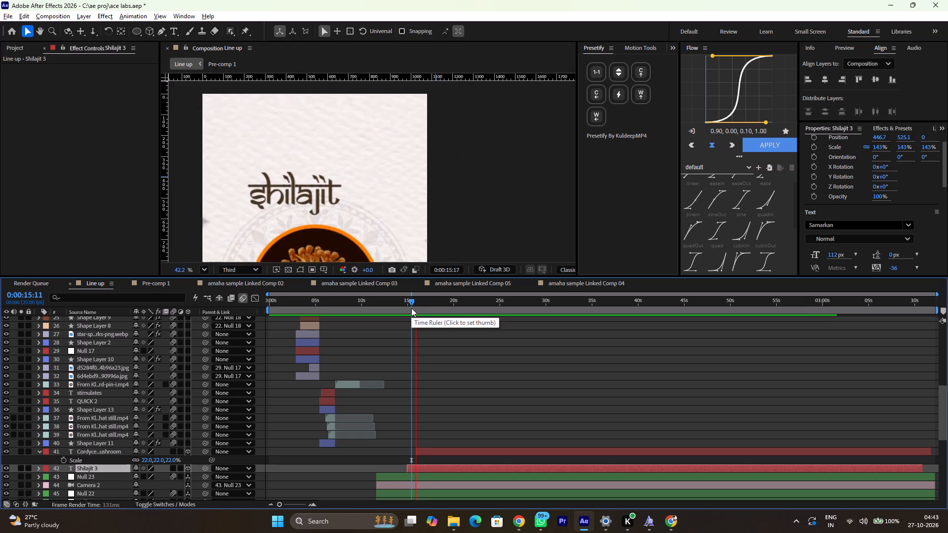
pyautogui.press('space')
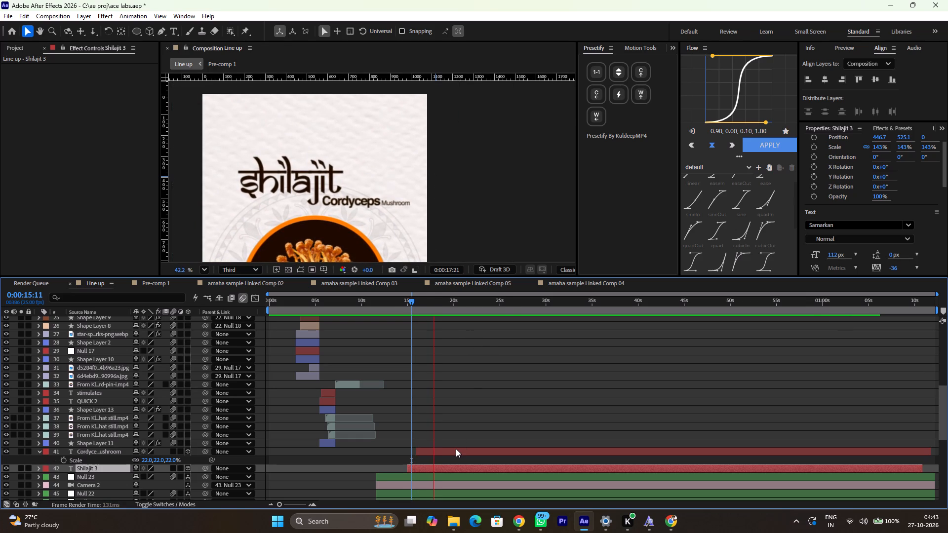
pyautogui.click(453, 454)
pyautogui.scroll(-1, 453, 454)
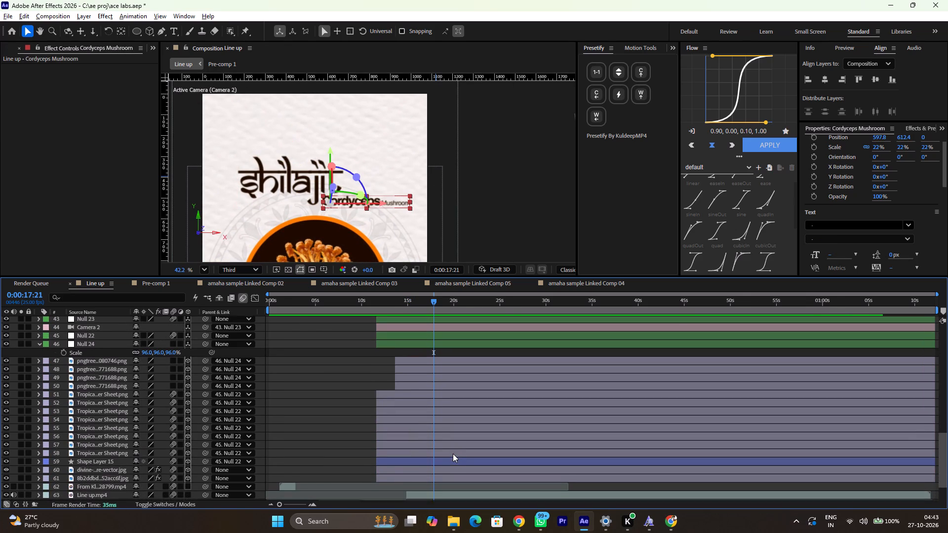
pyautogui.scroll(-1, 453, 454)
pyautogui.keyDown('shift'); pyautogui.click(449, 481); pyautogui.keyUp('shift')
pyautogui.hotkey('ctrl', 'shift', 'd')
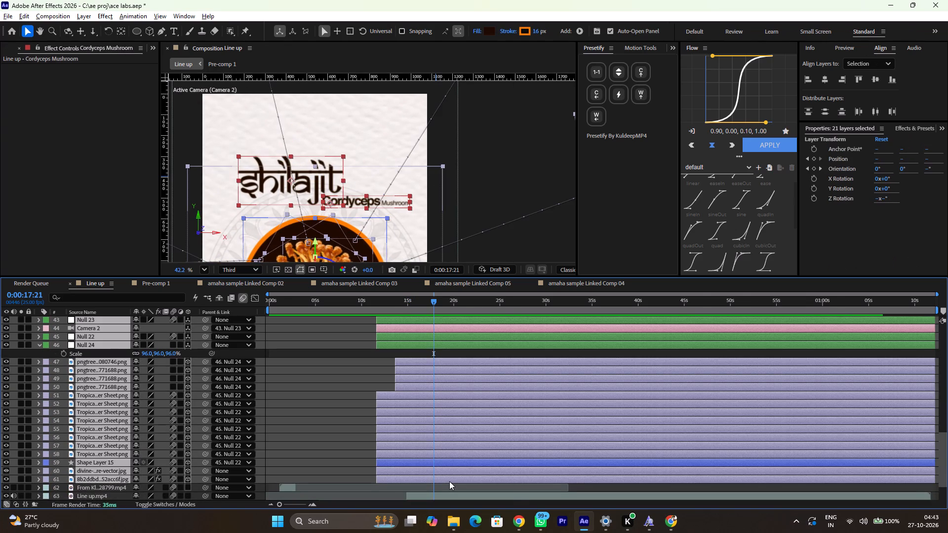
pyautogui.scroll(-1, 449, 481)
pyautogui.press('BackSpace')
# Preview the trimmed ingredient-bowl scene from 12:04 with the whole frame in view.
pyautogui.press('space')
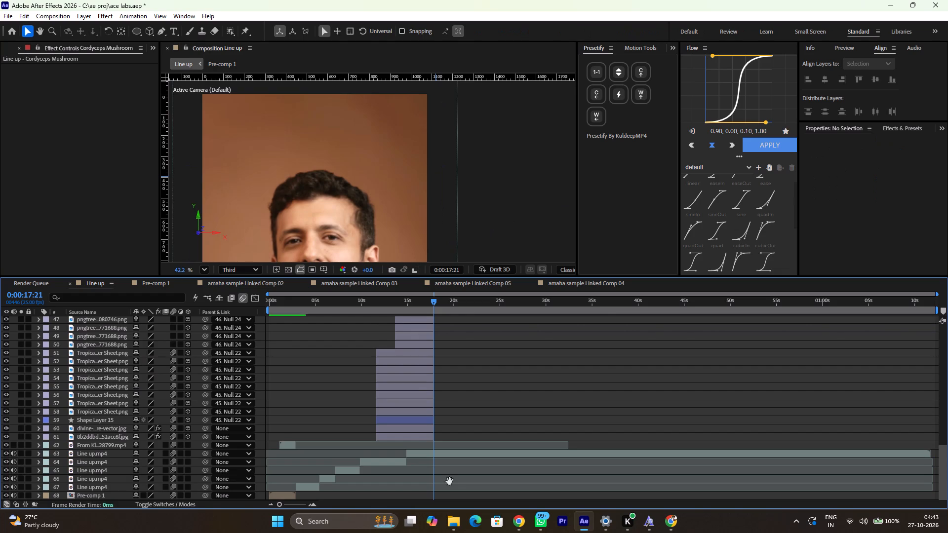
pyautogui.scroll(2, 415, 382)
pyautogui.scroll(-1, 415, 382)
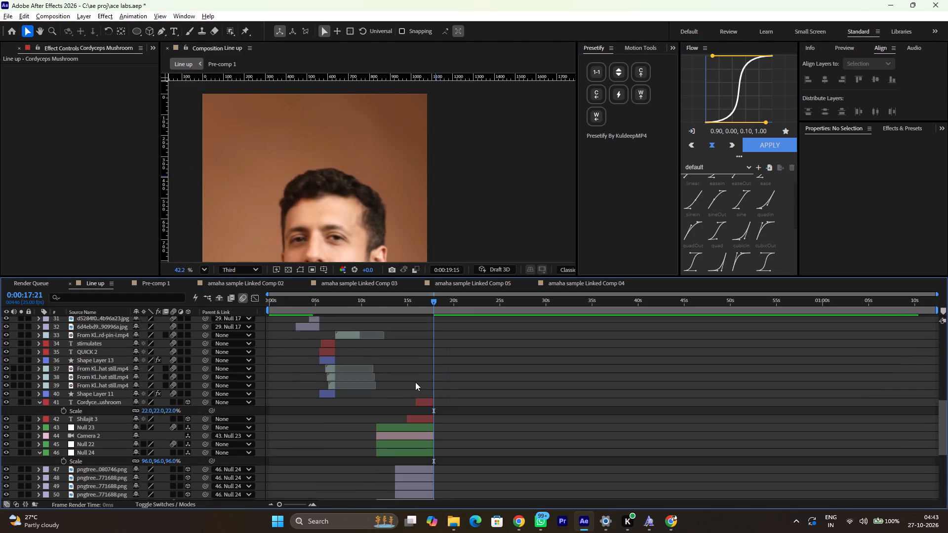
pyautogui.scroll(-1, 415, 382)
pyautogui.keyDown('ctrl'); pyautogui.keyDown('alt'); pyautogui.scroll(2, 415, 382); pyautogui.keyUp('alt'); pyautogui.keyUp('ctrl')
pyautogui.moveTo(427, 303); pyautogui.dragTo(278, 316)
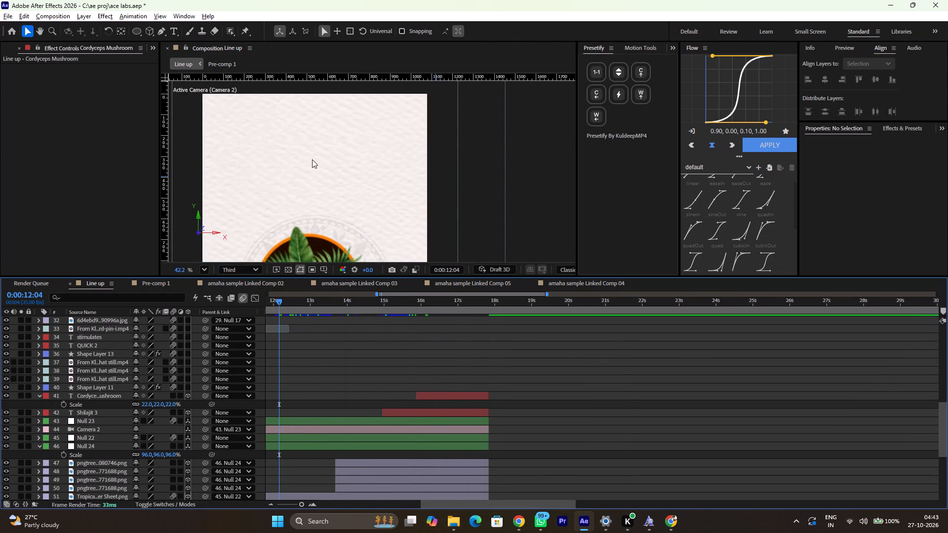
pyautogui.keyDown('ctrl'); pyautogui.scroll(-7, 312, 159); pyautogui.keyUp('ctrl')
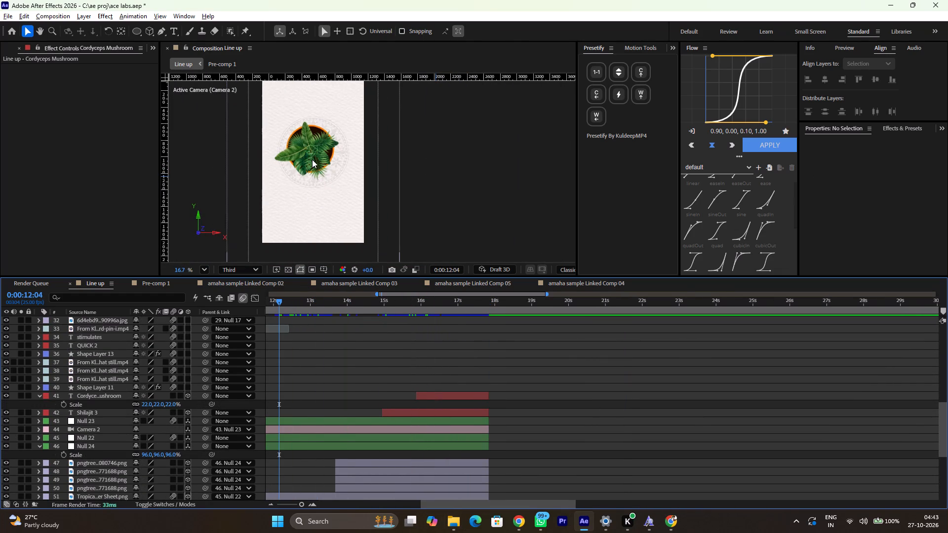
pyautogui.press('space')
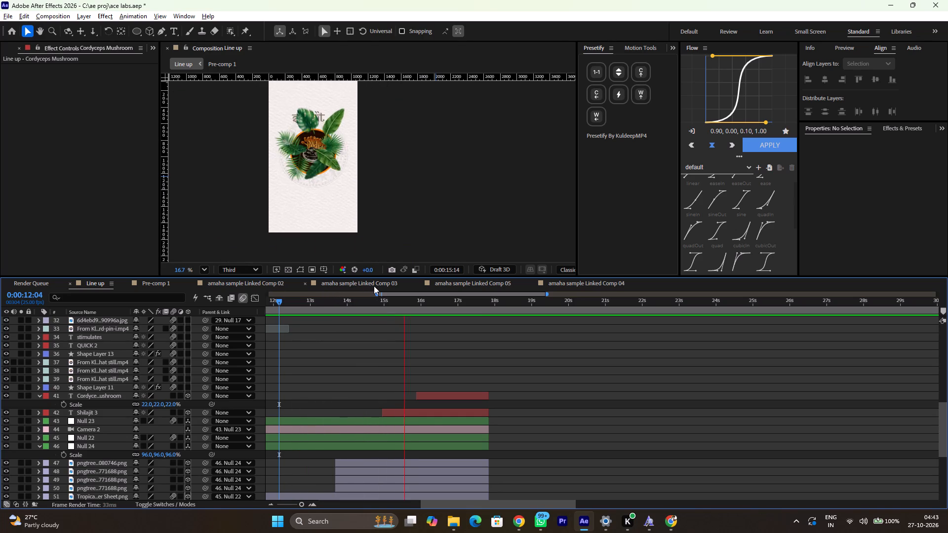
pyautogui.press('space')
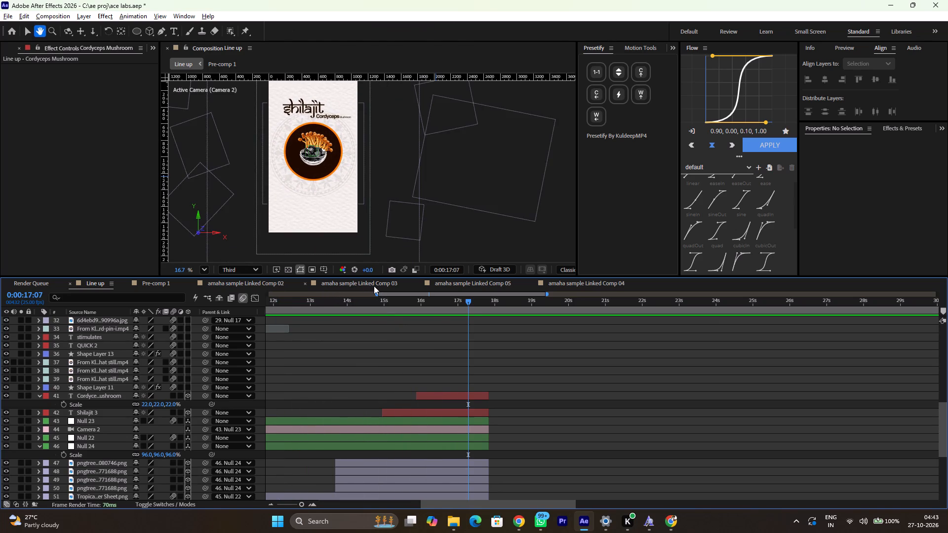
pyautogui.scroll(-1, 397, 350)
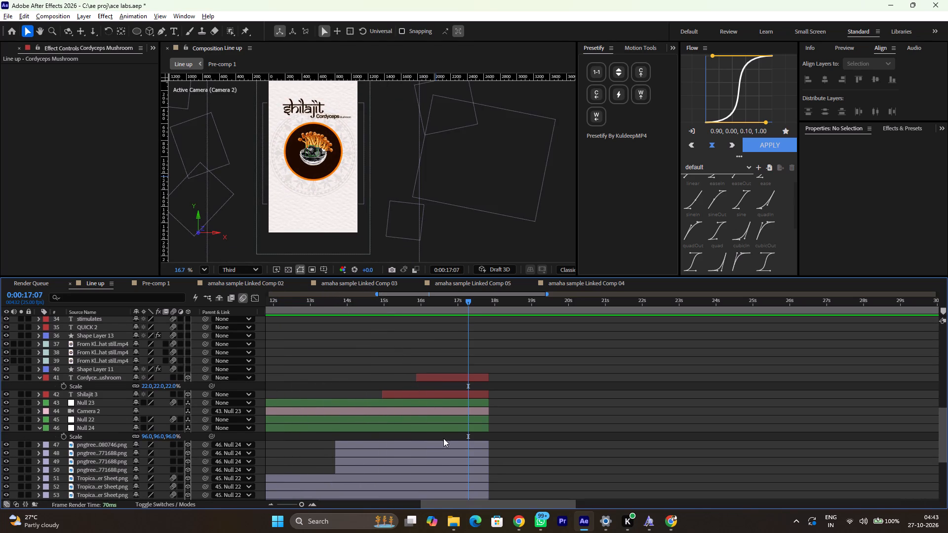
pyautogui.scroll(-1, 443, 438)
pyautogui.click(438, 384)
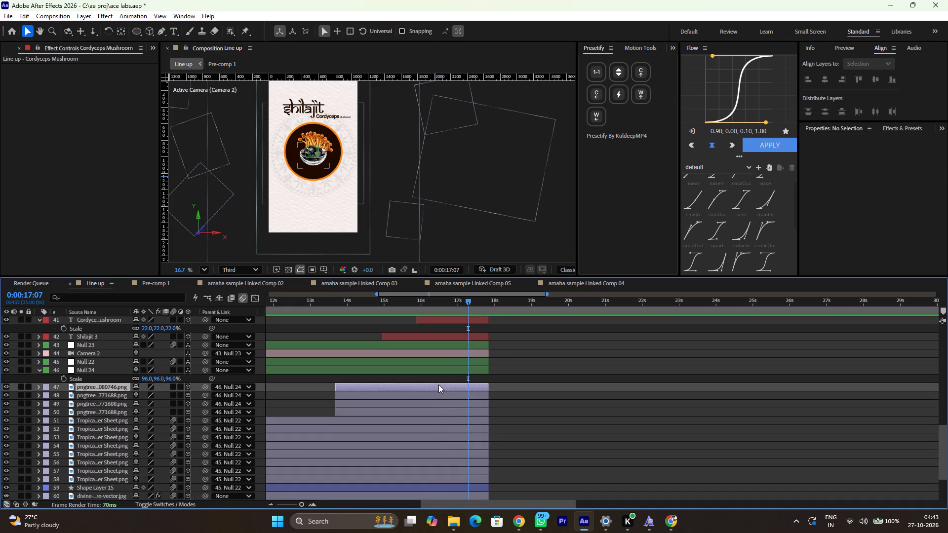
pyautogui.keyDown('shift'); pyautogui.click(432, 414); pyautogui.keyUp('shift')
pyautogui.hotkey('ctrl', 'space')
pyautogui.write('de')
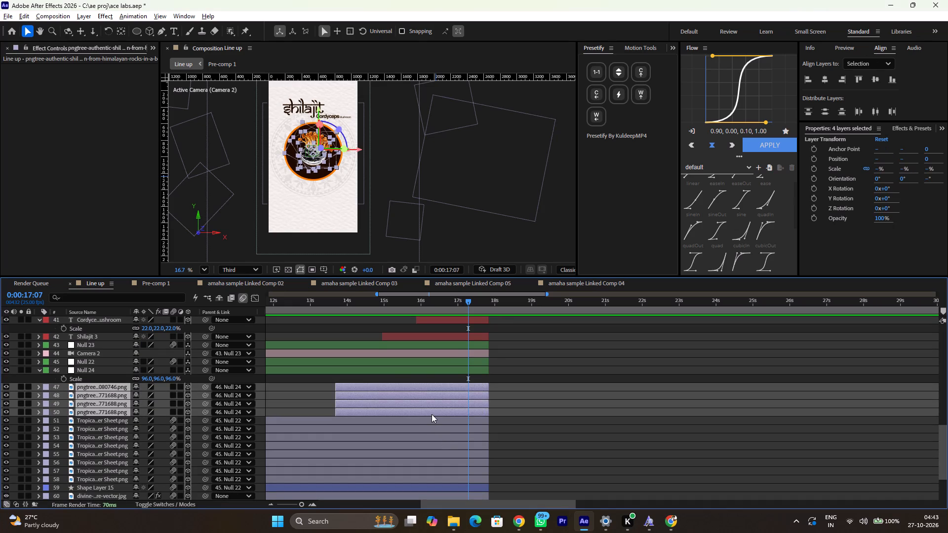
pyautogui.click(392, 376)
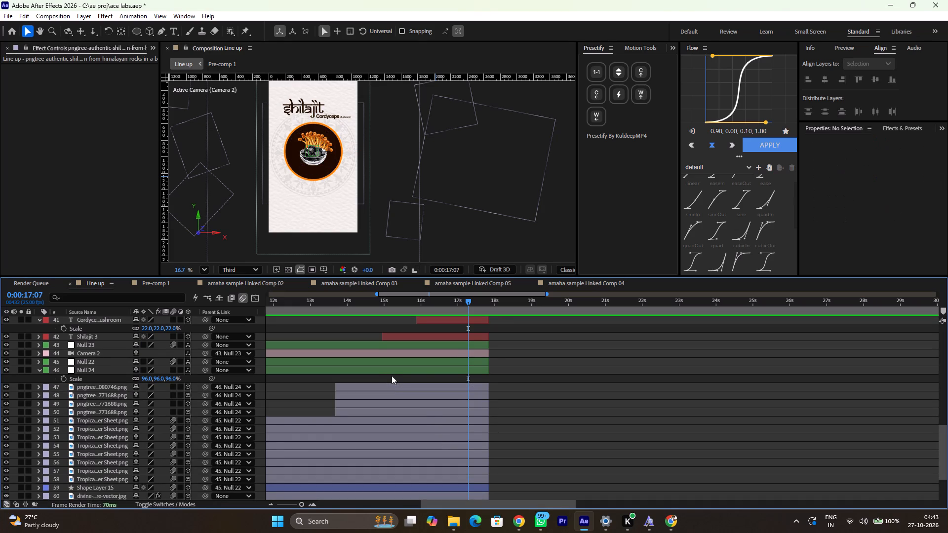
# Apply the Deep Glow 2 effect to the shilajit bowl image on layer 47.
pyautogui.click(391, 383)
pyautogui.hotkey('ctrl', 'space')
pyautogui.write('dee')
pyautogui.press('Return')
# Set the Deep Glow exposure on the shilajit bowl layer to 0.10.
pyautogui.keyDown('ctrl'); pyautogui.scroll(2, 322, 181); pyautogui.keyUp('ctrl')
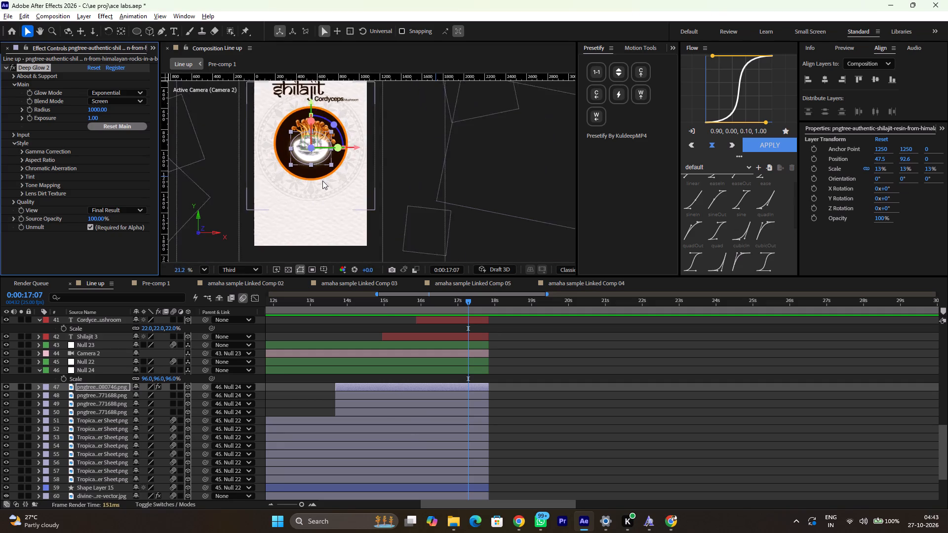
pyautogui.keyDown('ctrl'); pyautogui.scroll(3, 322, 181); pyautogui.keyUp('ctrl')
pyautogui.scroll(1, 322, 181)
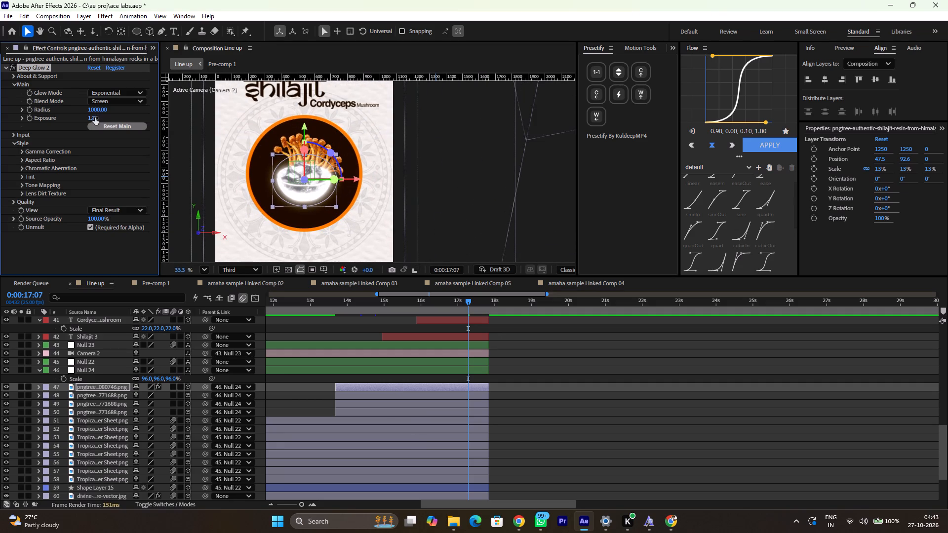
pyautogui.click(94, 118)
pyautogui.write('0/')
pyautogui.press('BackSpace')
pyautogui.write(',10')
pyautogui.press('Return')
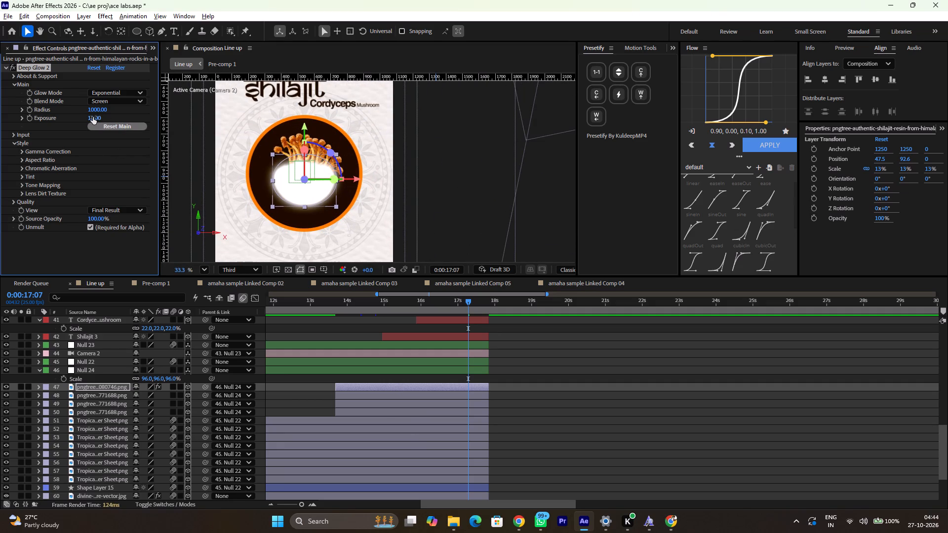
pyautogui.click(93, 117)
pyautogui.write('0.')
pyautogui.write('10')
pyautogui.press('Return')
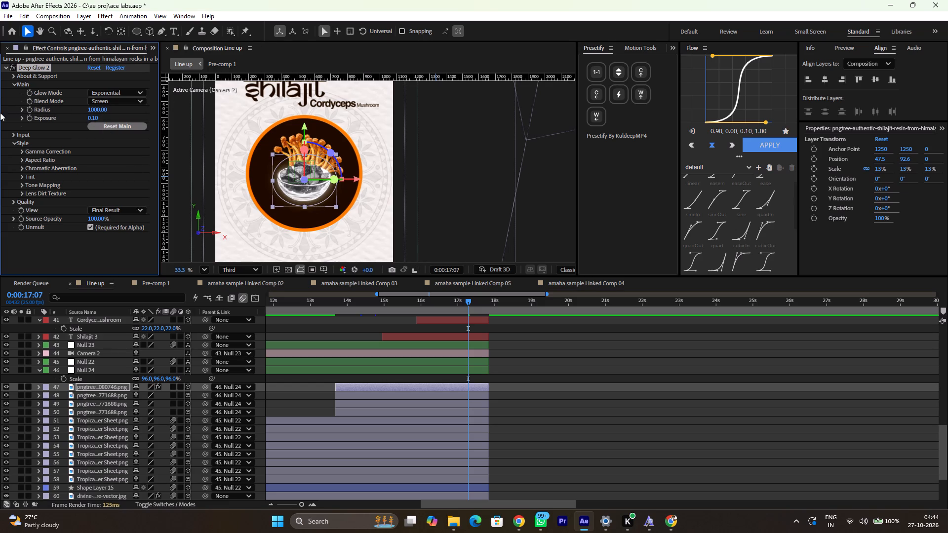
# Reduce the Deep Glow radius on the shilajit bowl layer to 578.
pyautogui.moveTo(97, 110); pyautogui.dragTo(0, 123)
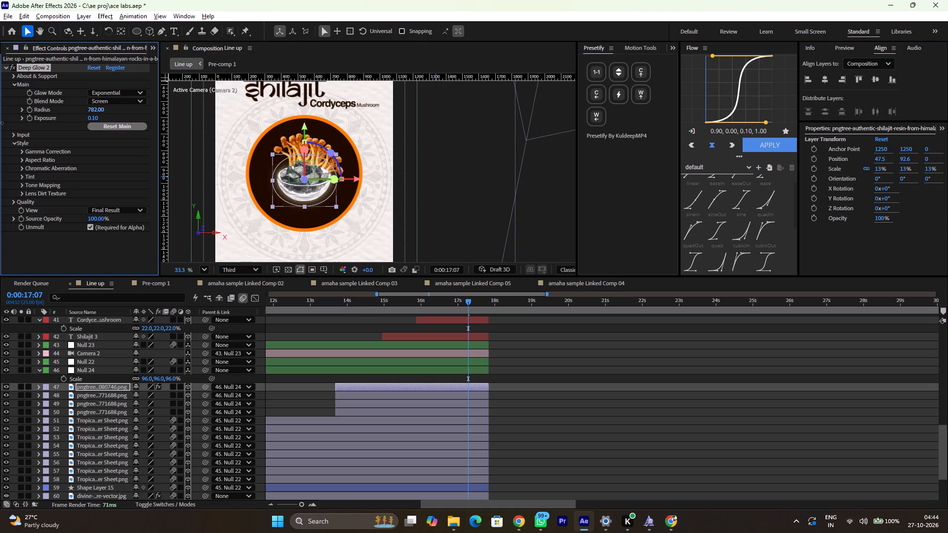
pyautogui.moveTo(0, 123); pyautogui.dragTo(0, 120)
pyautogui.moveTo(96, 109); pyautogui.dragTo(0, 114)
# Copy the bowl layer's Deep Glow effect onto the three cordyceps mushroom image layers, 48 to 50.
pyautogui.hotkey('ctrl', 'c')
pyautogui.hotkey('ctrl', 'c')
pyautogui.hotkey('ctrl', 'c')
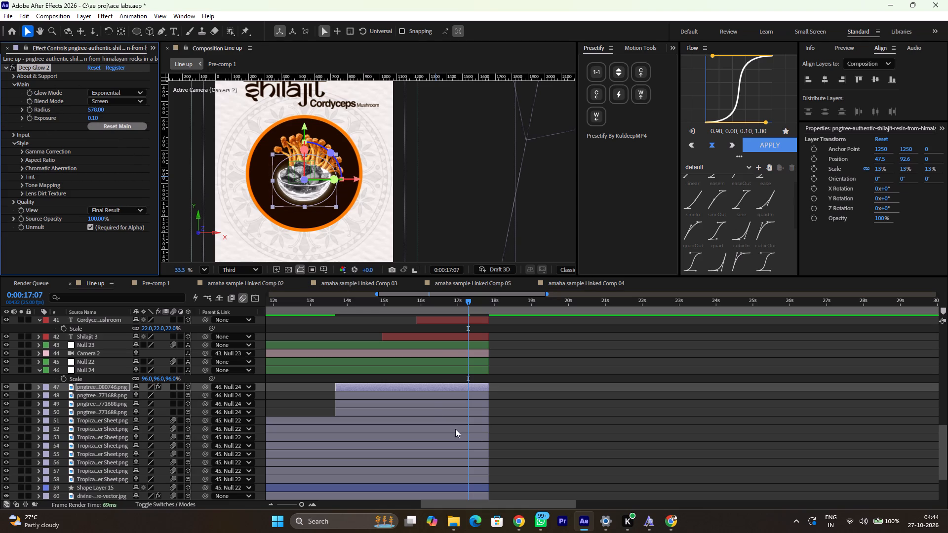
pyautogui.click(428, 397)
pyautogui.keyDown('shift'); pyautogui.click(428, 414); pyautogui.keyUp('shift')
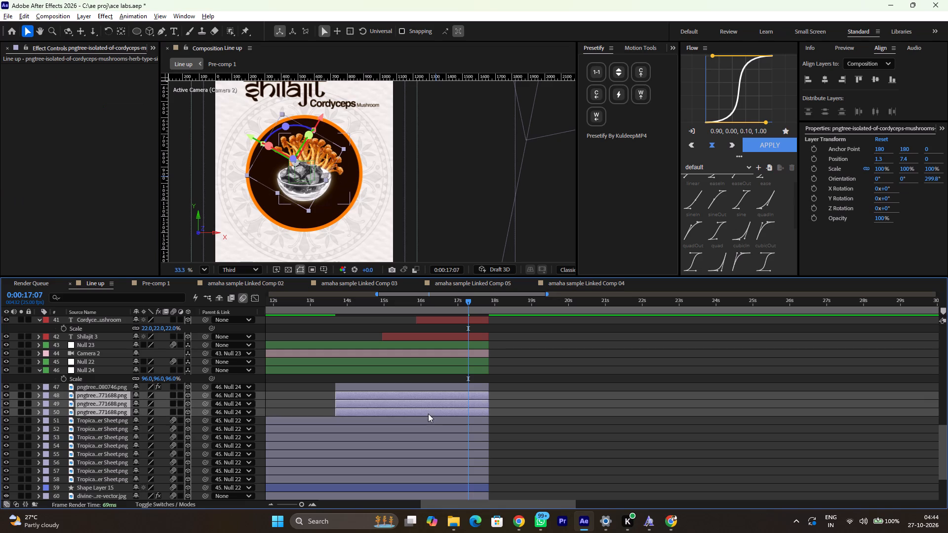
pyautogui.hotkey('ctrl', 'v')
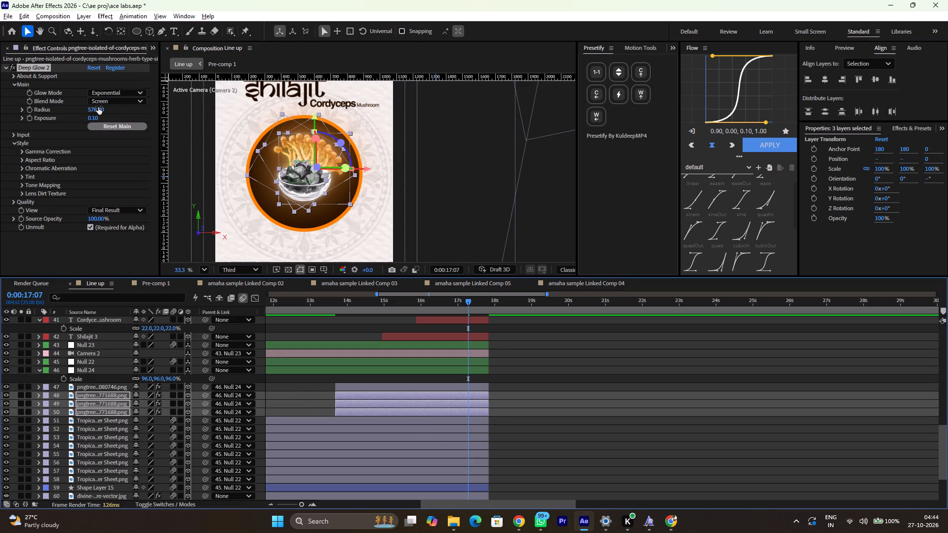
# Reduce Deep Glow on the three cordyceps image layers to a radius of 56 and an exposure of 0.01.
pyautogui.moveTo(98, 107); pyautogui.dragTo(0, 150)
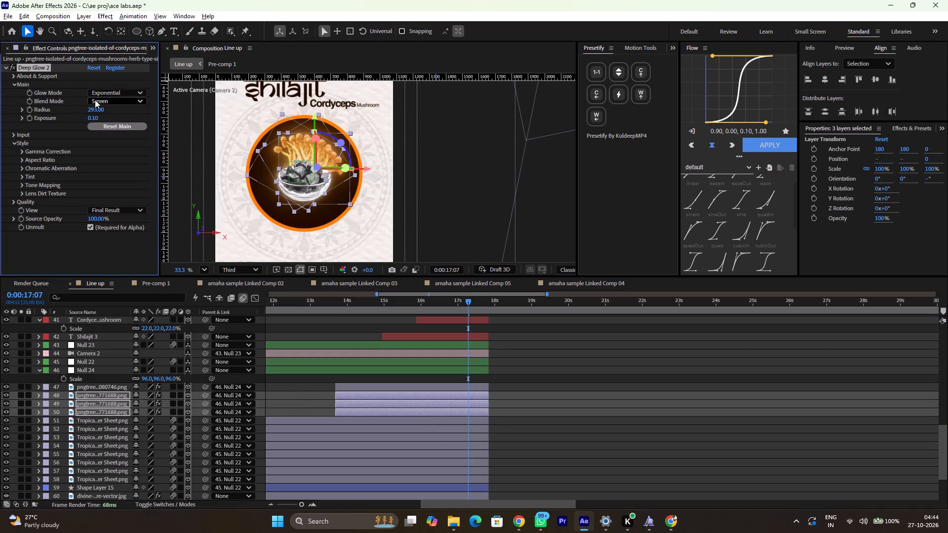
pyautogui.moveTo(98, 109); pyautogui.dragTo(0, 105)
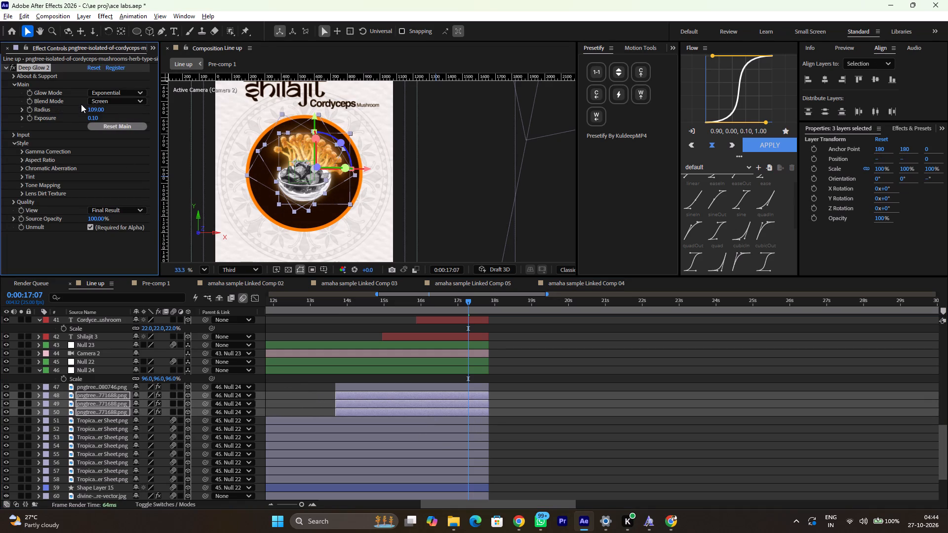
pyautogui.moveTo(97, 107); pyautogui.dragTo(19, 104)
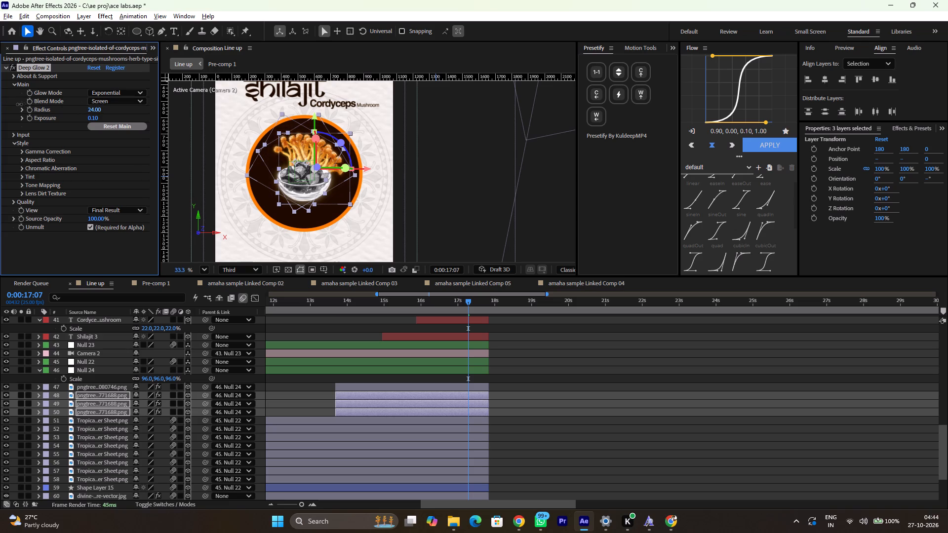
pyautogui.moveTo(19, 104); pyautogui.dragTo(28, 105)
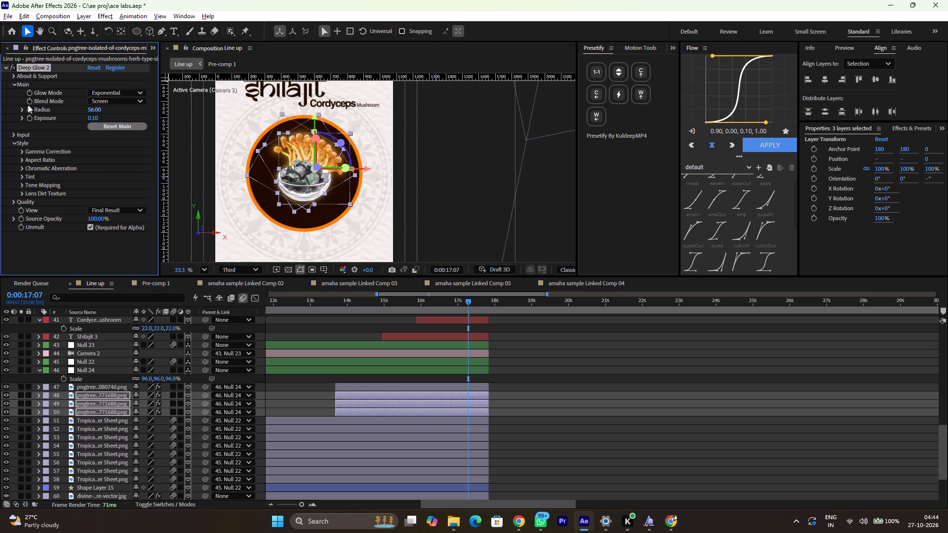
pyautogui.moveTo(92, 118); pyautogui.dragTo(58, 123)
pyautogui.moveTo(58, 123); pyautogui.dragTo(55, 124)
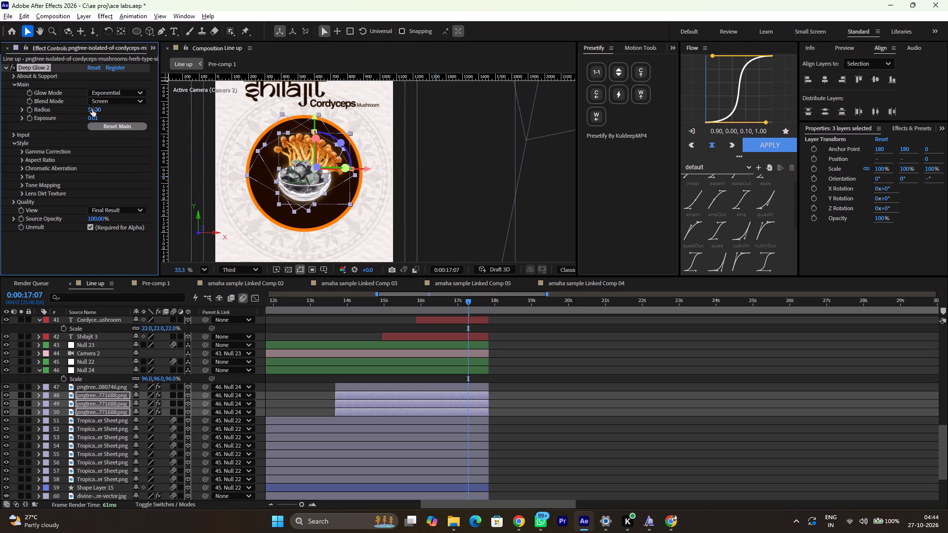
# Raise the Deep Glow radius on the three cordyceps image layers to 223.
pyautogui.moveTo(92, 109); pyautogui.dragTo(233, 120)
pyautogui.moveTo(233, 120); pyautogui.dragTo(194, 128)
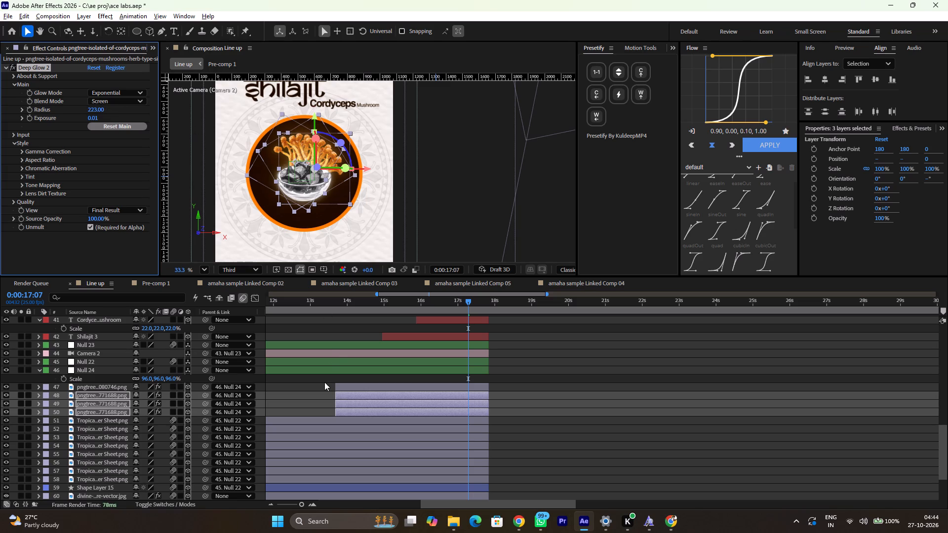
pyautogui.click(324, 382)
# Keyframe opacity on the bowl and cordyceps image layers, 47 to 50, from 0% at 13:17 to 100% about half a second on.
pyautogui.hscroll(1, 304, 156)
pyautogui.hscroll(-1, 304, 156)
pyautogui.keyDown('ctrl'); pyautogui.scroll(6, 304, 156); pyautogui.keyUp('ctrl')
pyautogui.keyDown('ctrl'); pyautogui.scroll(-5, 304, 156); pyautogui.keyUp('ctrl')
pyautogui.moveTo(343, 297); pyautogui.dragTo(332, 300)
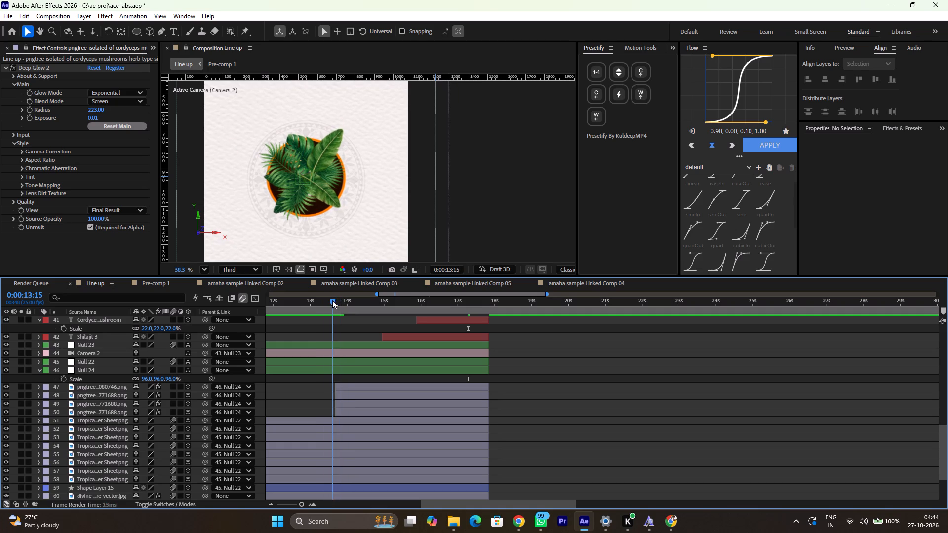
pyautogui.moveTo(332, 300); pyautogui.dragTo(335, 301)
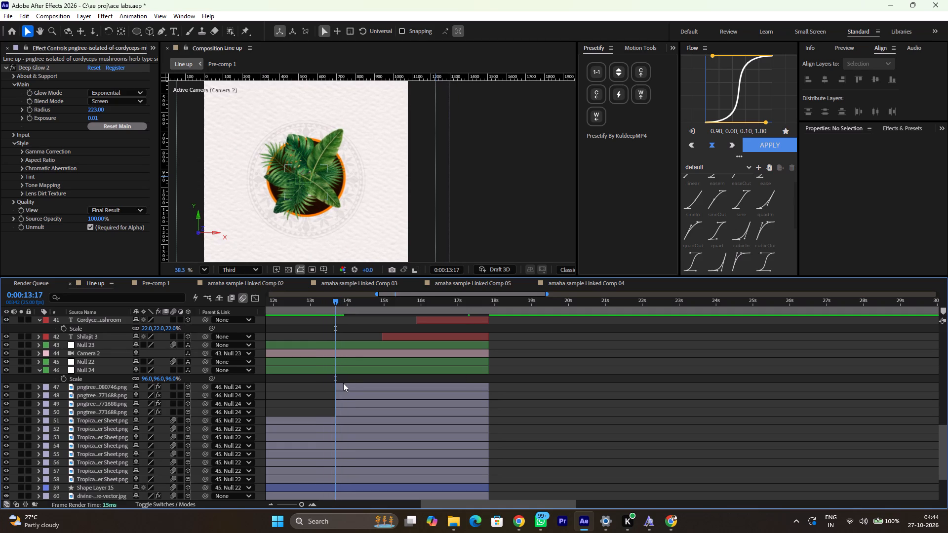
pyautogui.keyDown('shift'); pyautogui.click(343, 383); pyautogui.keyUp('shift')
pyautogui.keyDown('shift'); pyautogui.click(345, 409); pyautogui.keyUp('shift')
pyautogui.press('t')
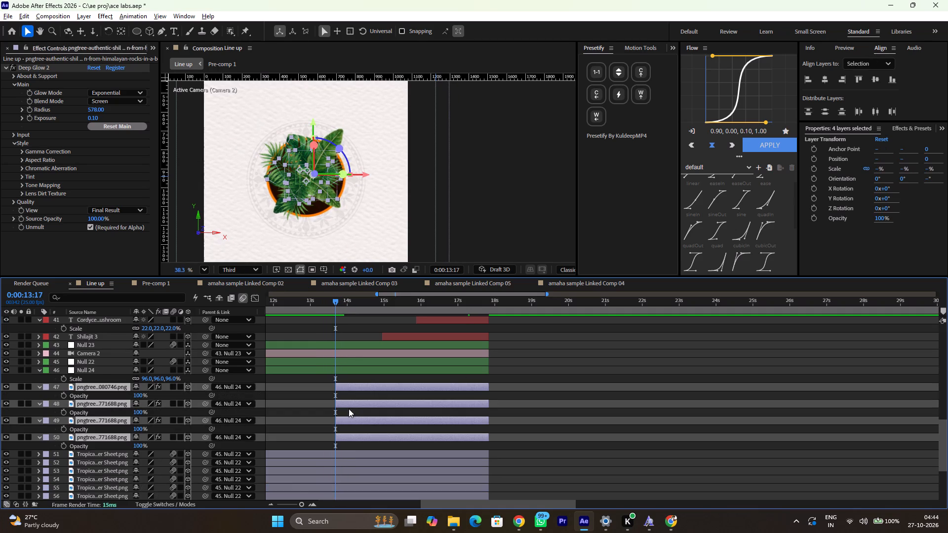
pyautogui.click(65, 395)
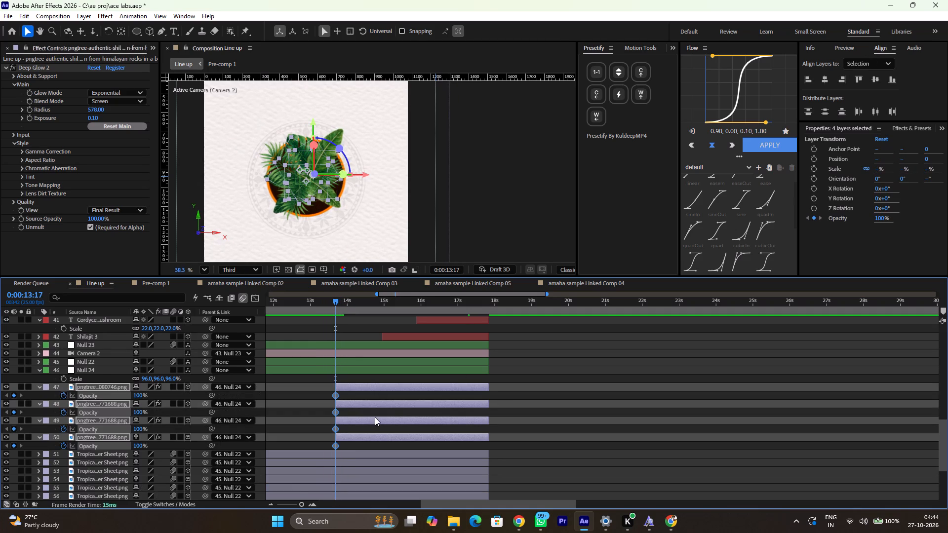
pyautogui.moveTo(335, 394); pyautogui.dragTo(356, 398)
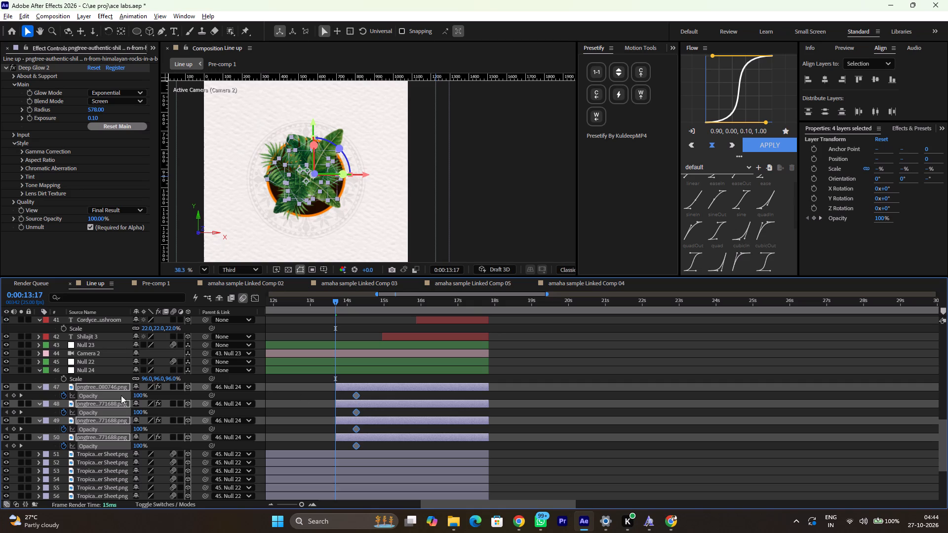
pyautogui.moveTo(135, 395); pyautogui.dragTo(22, 394)
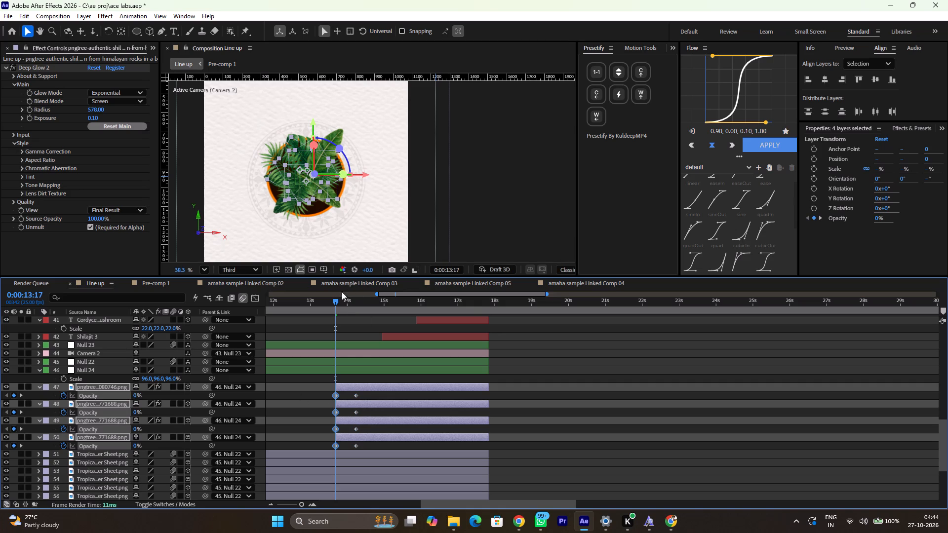
# Preview the ingredients' fade-in from 13:08 and review the shilajit scene's animation and layer timing.
pyautogui.moveTo(342, 301); pyautogui.dragTo(321, 297)
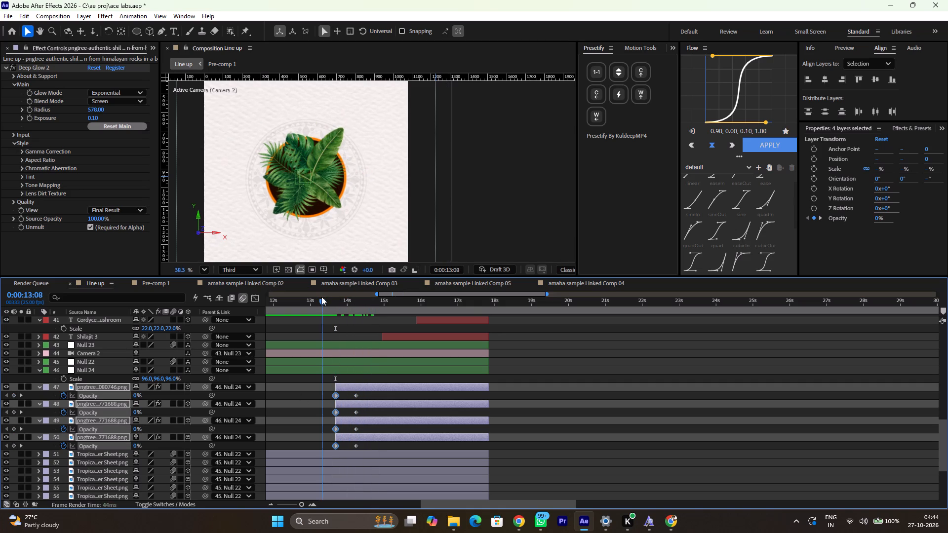
pyautogui.press('space')
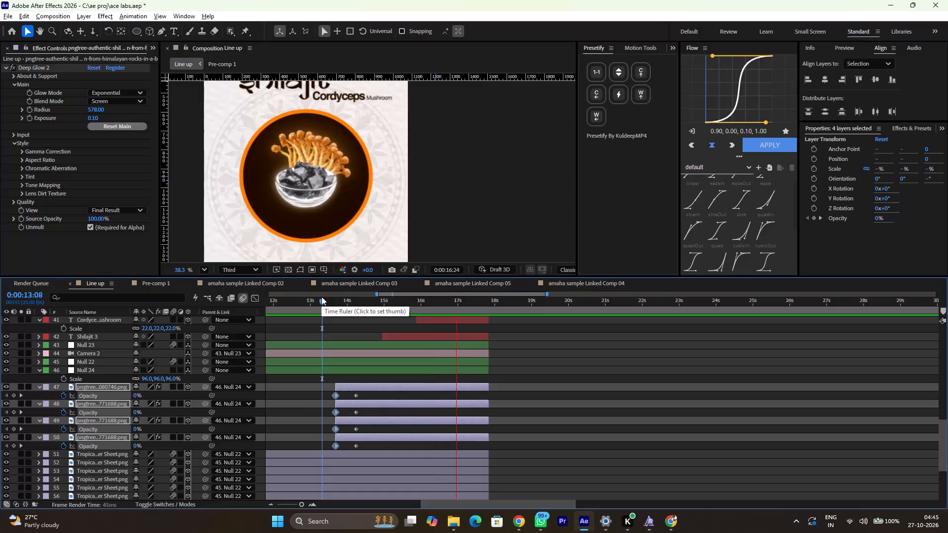
pyautogui.press('space')
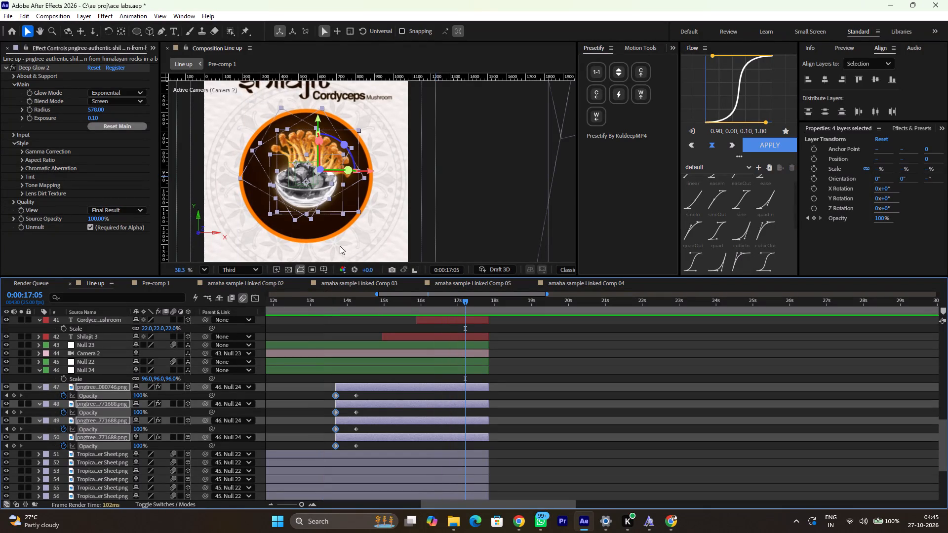
pyautogui.keyDown('ctrl'); pyautogui.scroll(-5, 336, 200); pyautogui.keyUp('ctrl')
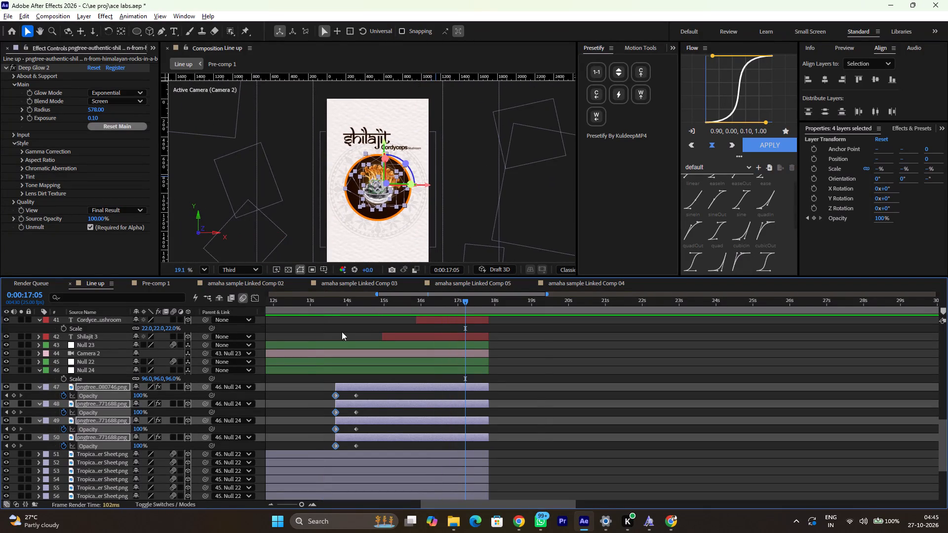
pyautogui.hscroll(1, 344, 338)
pyautogui.keyDown('ctrl'); pyautogui.scroll(-3, 344, 338); pyautogui.keyUp('ctrl')
pyautogui.scroll(1, 350, 367)
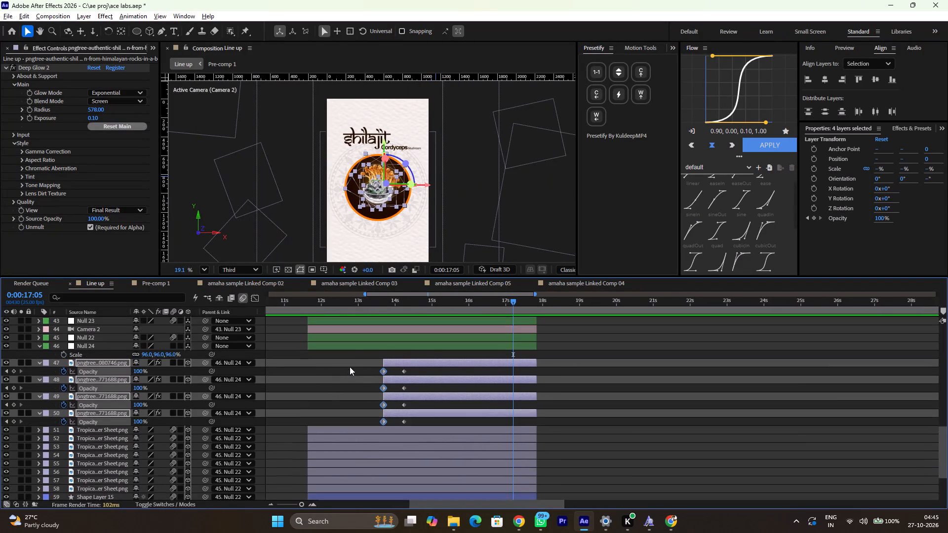
pyautogui.scroll(2, 350, 367)
pyautogui.scroll(-2, 348, 340)
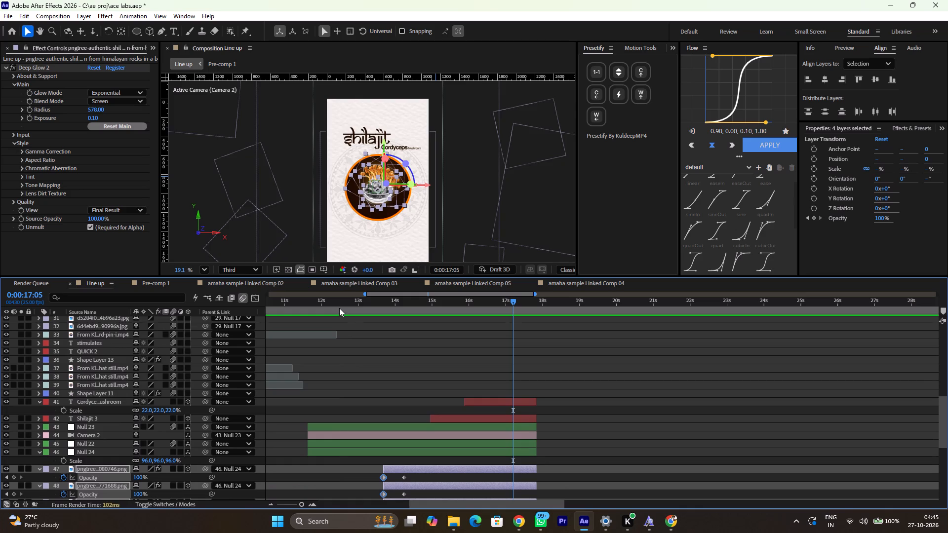
pyautogui.moveTo(339, 308); pyautogui.dragTo(372, 315)
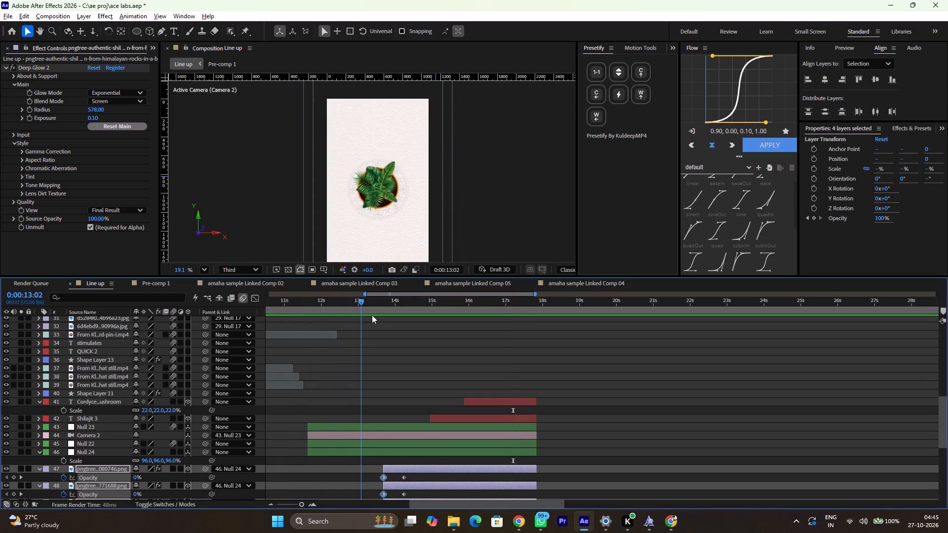
pyautogui.moveTo(372, 315); pyautogui.dragTo(475, 318)
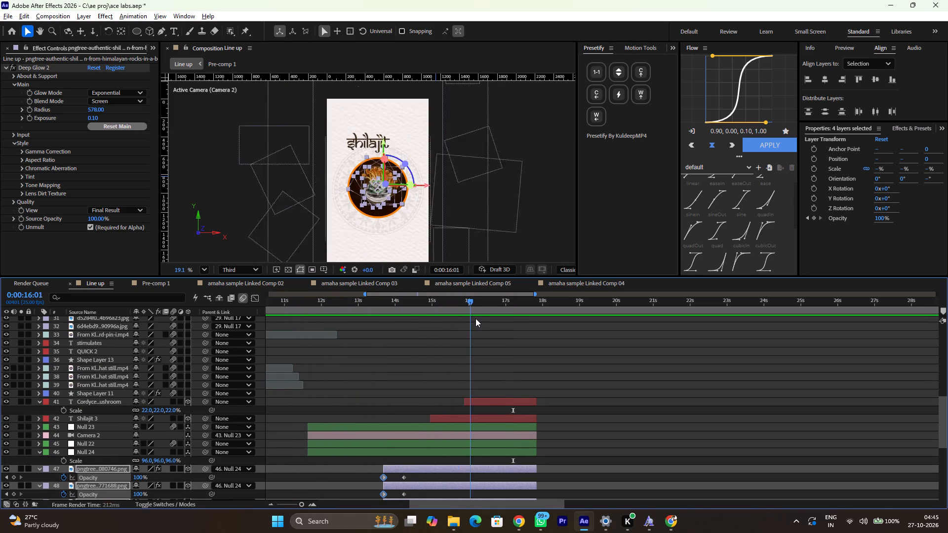
pyautogui.moveTo(475, 318); pyautogui.dragTo(477, 318)
# Switch to the Pinterest page in Chrome and search for "indian textured background".
pyautogui.click(665, 522)
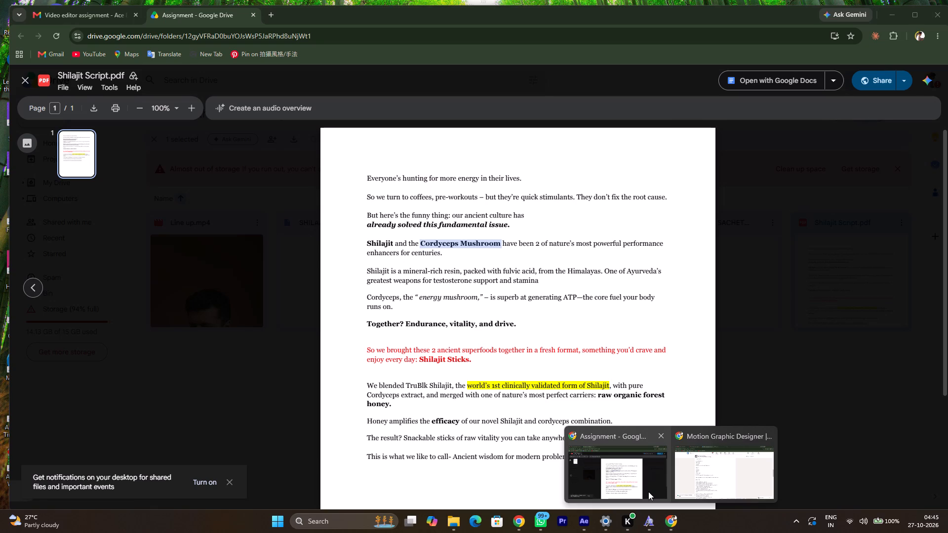
pyautogui.click(648, 492)
pyautogui.click(669, 520)
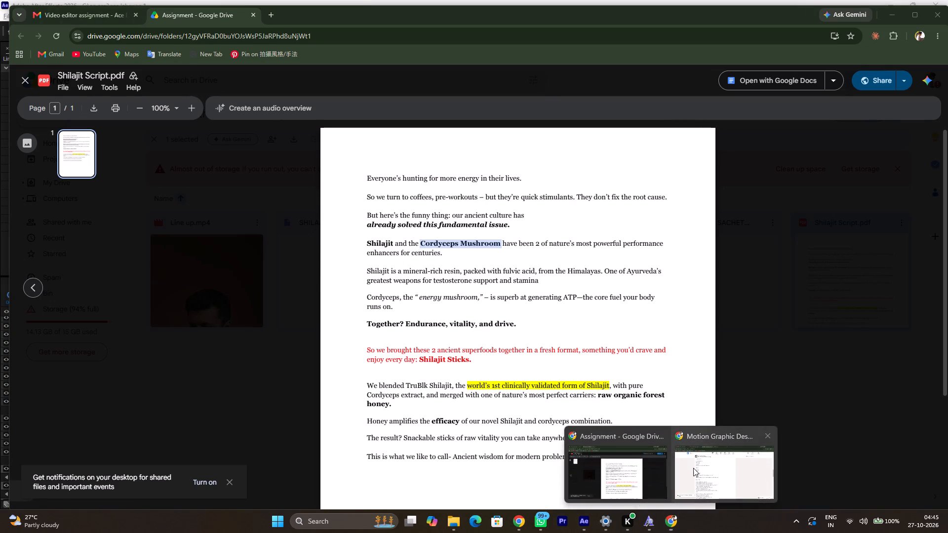
pyautogui.click(695, 467)
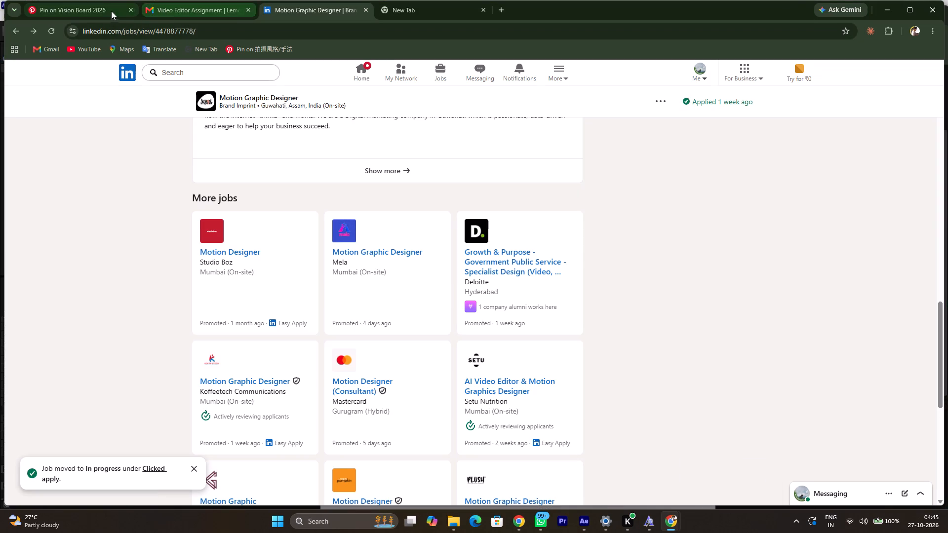
pyautogui.click(103, 12)
pyautogui.click(190, 86)
pyautogui.write('indian textured')
pyautogui.press('space')
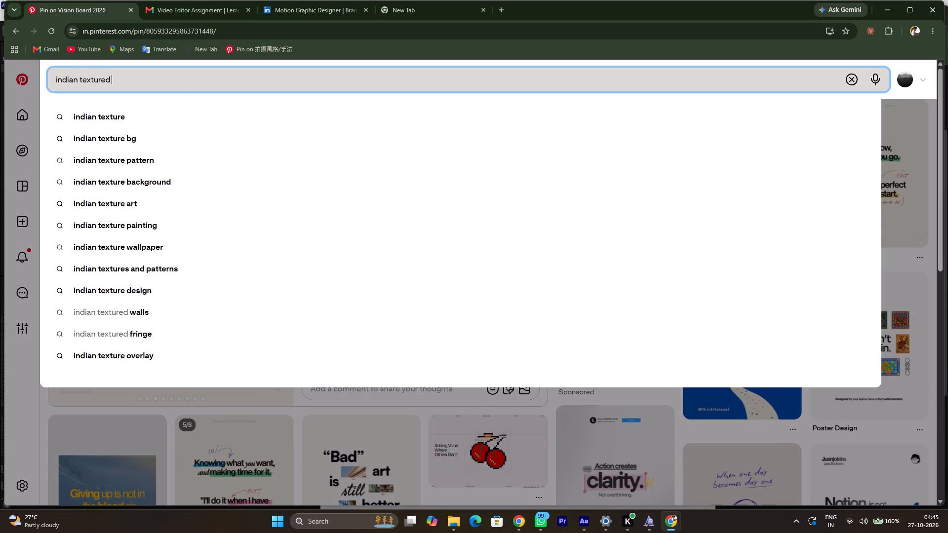
pyautogui.press('Down')
pyautogui.press('Return')
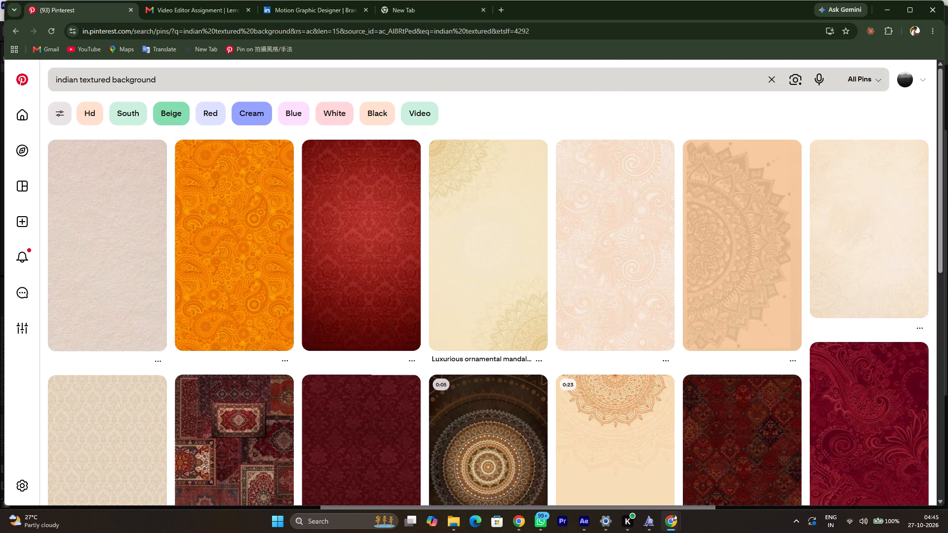
# Browse the "indian textured background" results for a suitable background or bordered paper reference.
pyautogui.scroll(-4, 190, 86)
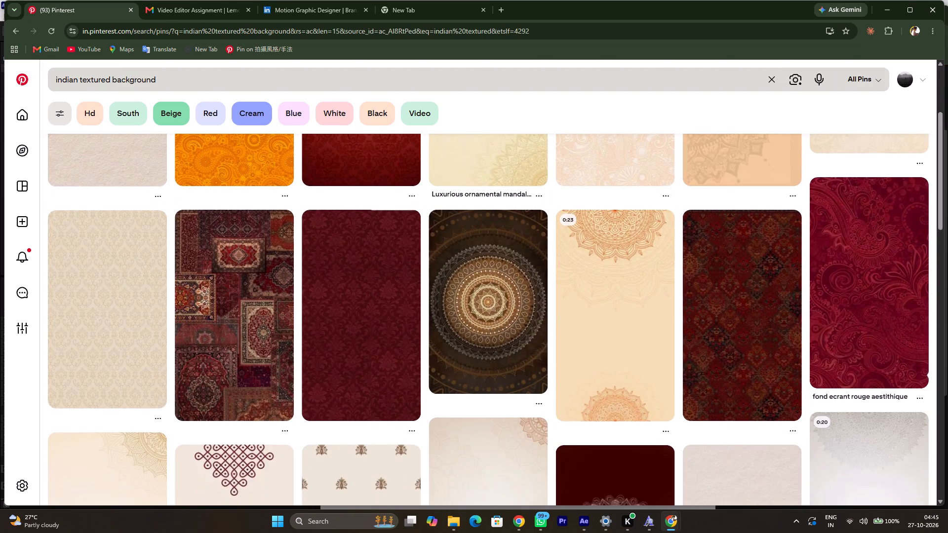
pyautogui.scroll(-4, 190, 86)
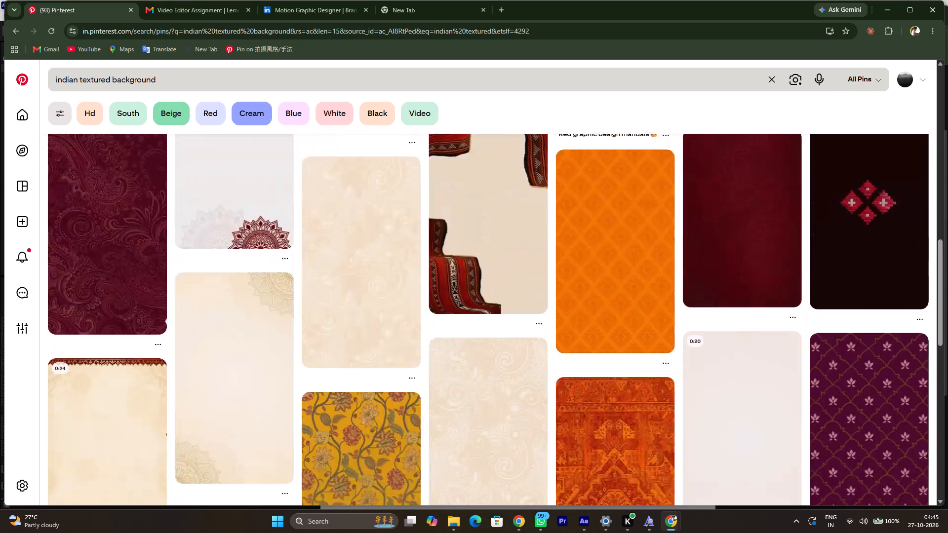
pyautogui.scroll(-3, 190, 86)
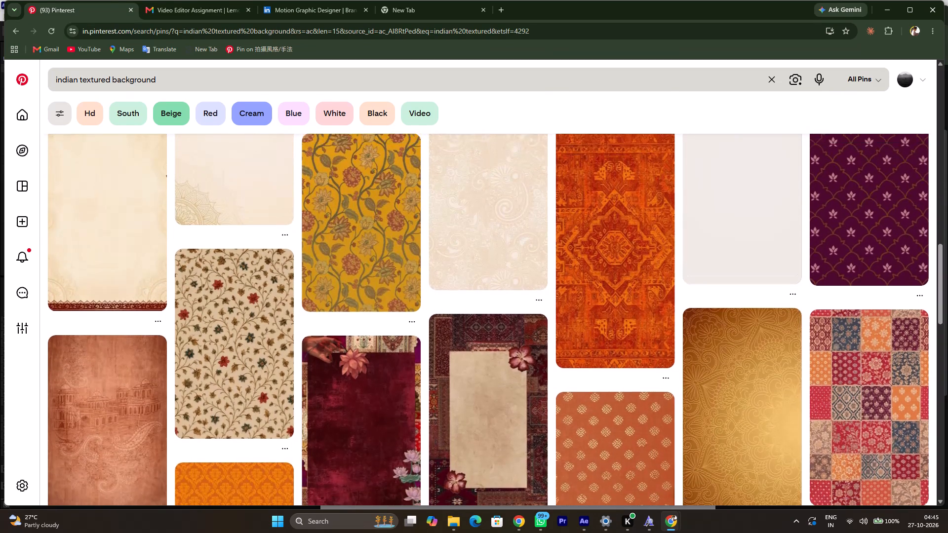
pyautogui.scroll(-3, 190, 86)
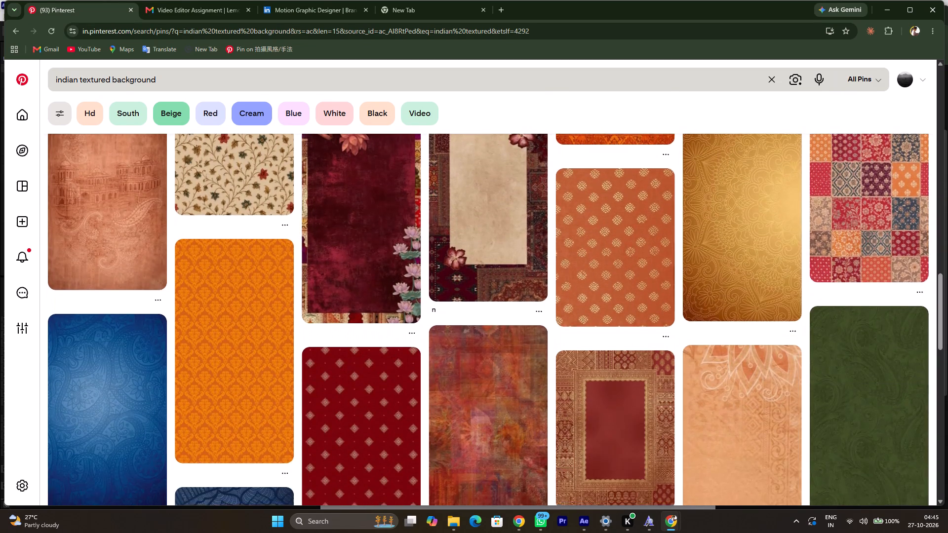
pyautogui.scroll(-6, 190, 86)
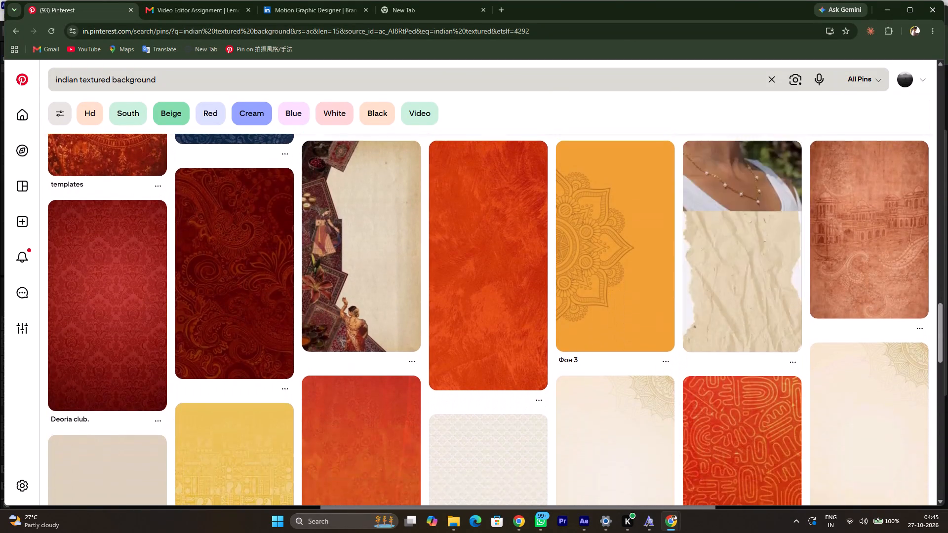
pyautogui.scroll(-6, 190, 86)
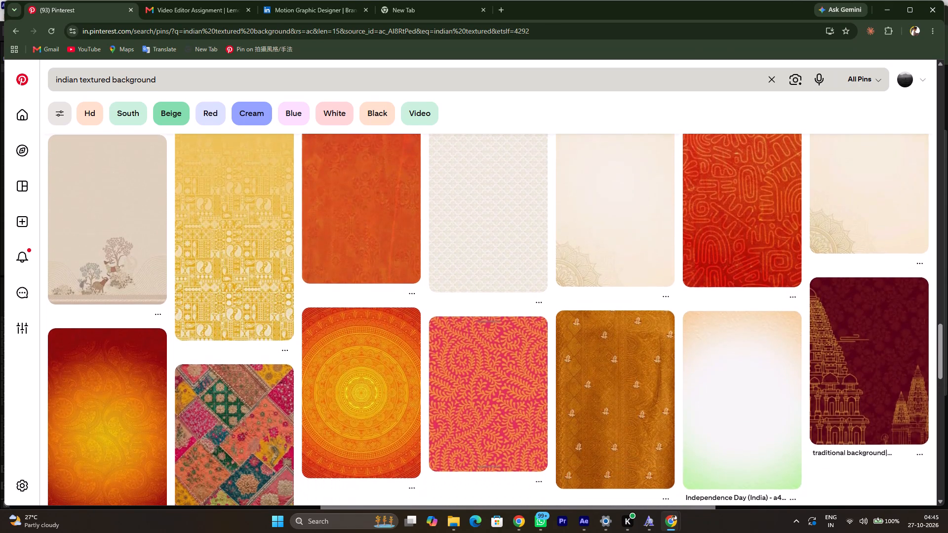
pyautogui.scroll(-6, 190, 86)
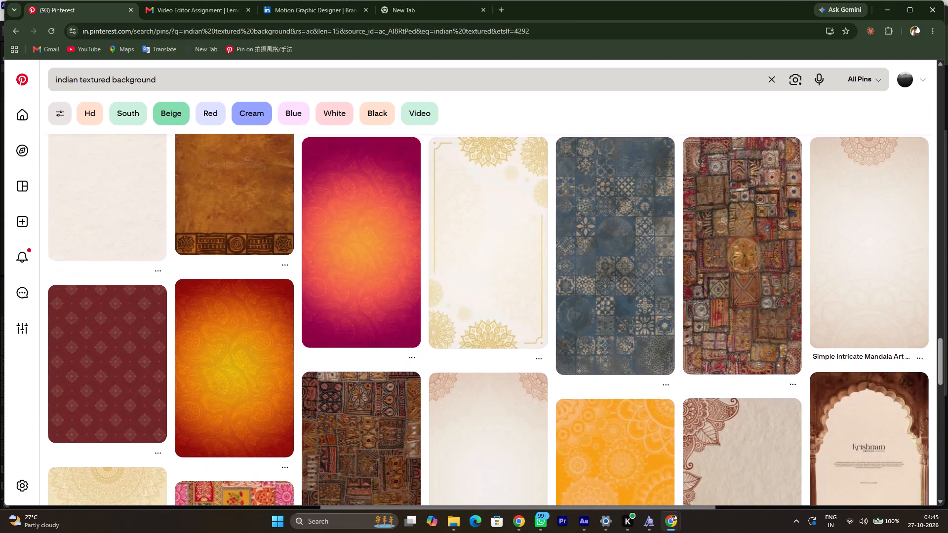
pyautogui.scroll(-1, 190, 86)
pyautogui.scroll(-5, 190, 213)
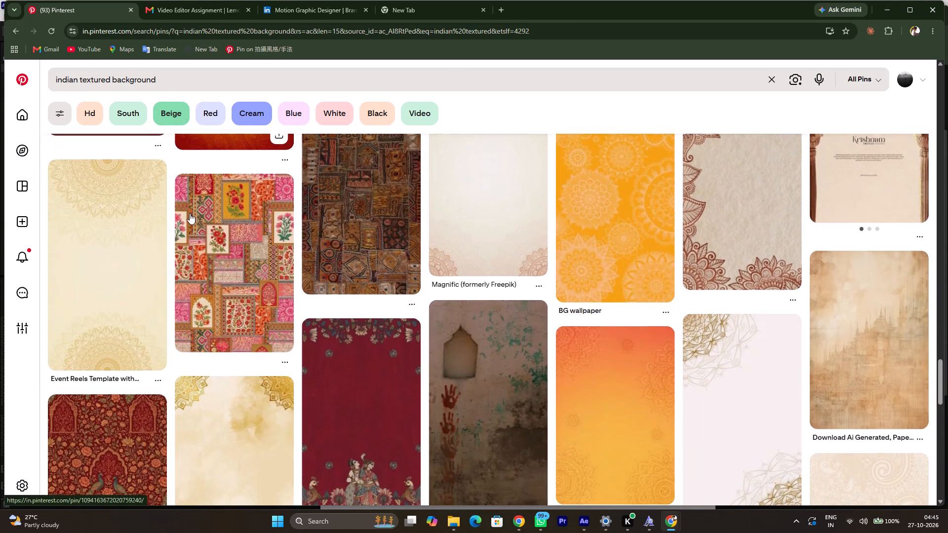
pyautogui.scroll(-6, 190, 213)
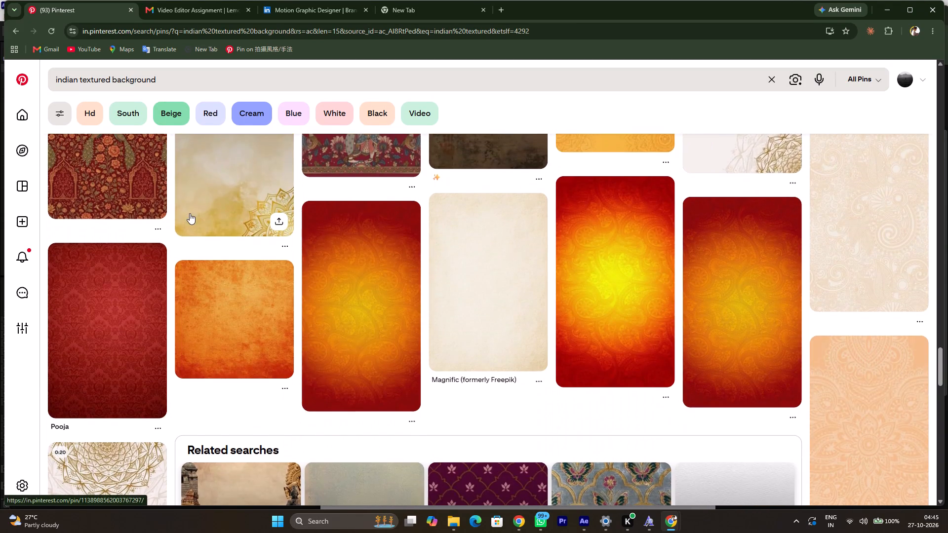
pyautogui.scroll(-6, 190, 213)
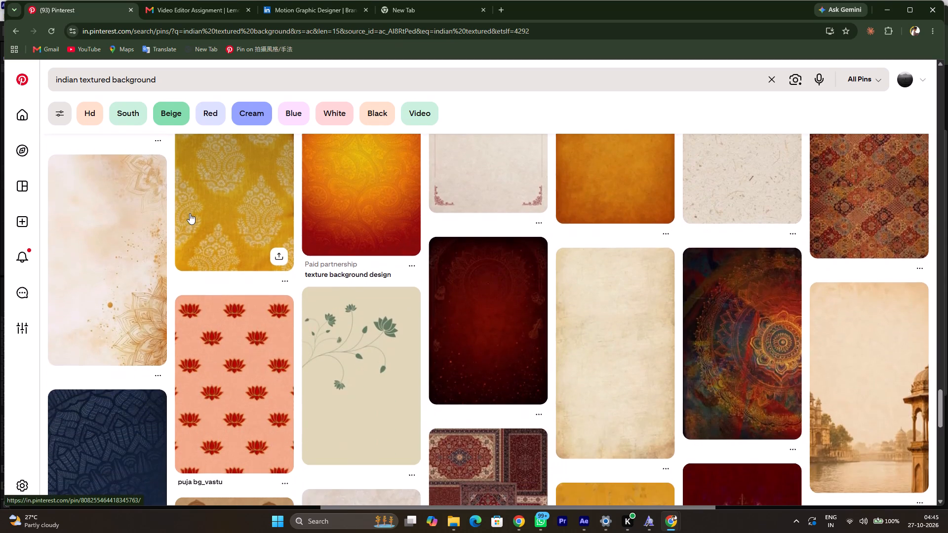
pyautogui.scroll(-6, 190, 213)
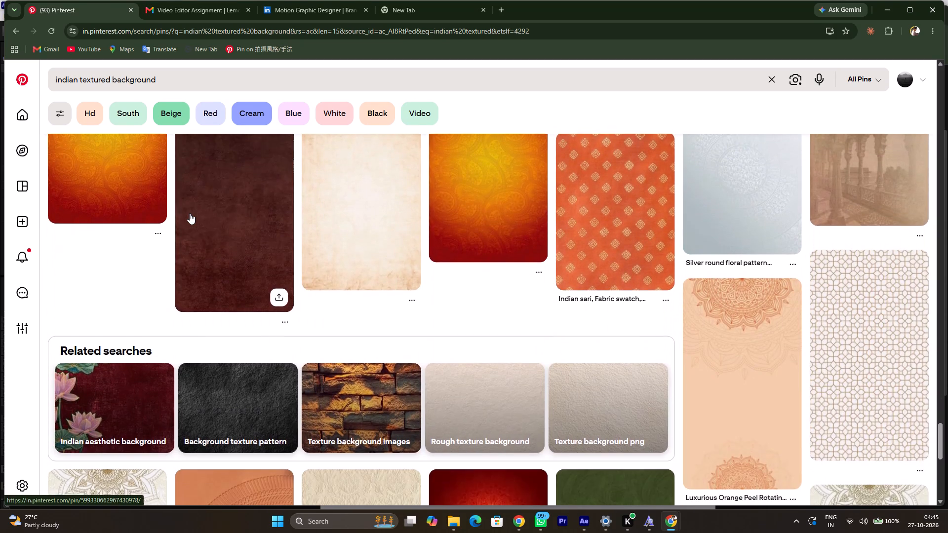
pyautogui.scroll(-6, 190, 213)
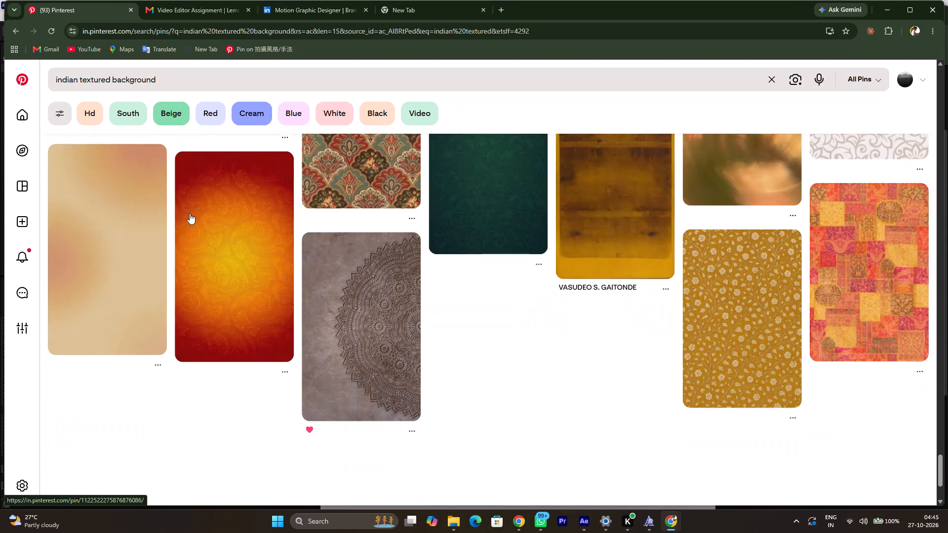
pyautogui.scroll(-3, 190, 213)
pyautogui.scroll(7, 190, 213)
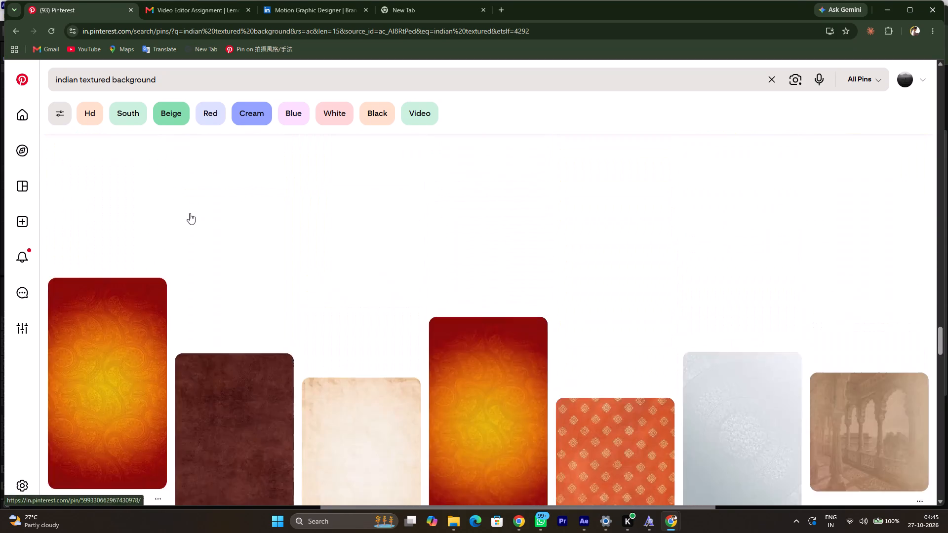
pyautogui.scroll(3, 190, 213)
pyautogui.scroll(-4, 190, 213)
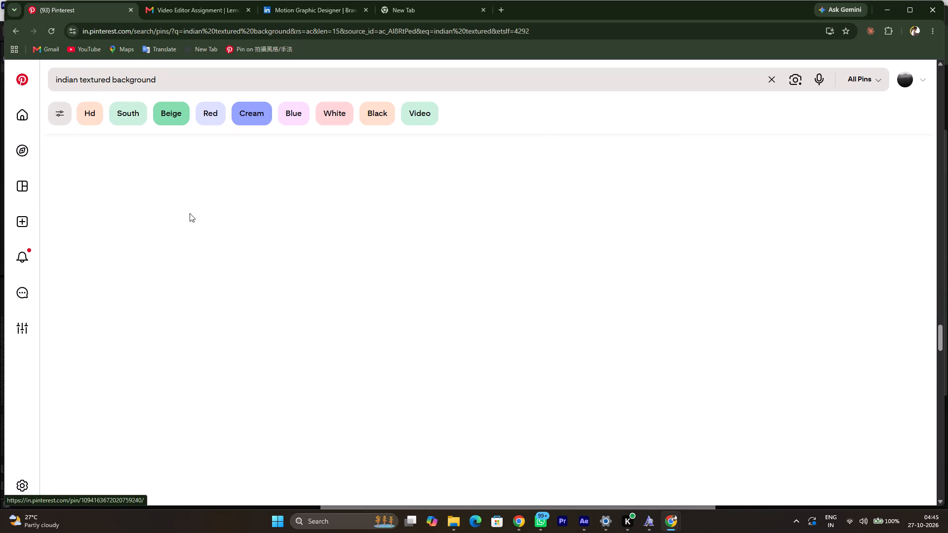
pyautogui.scroll(-4, 190, 213)
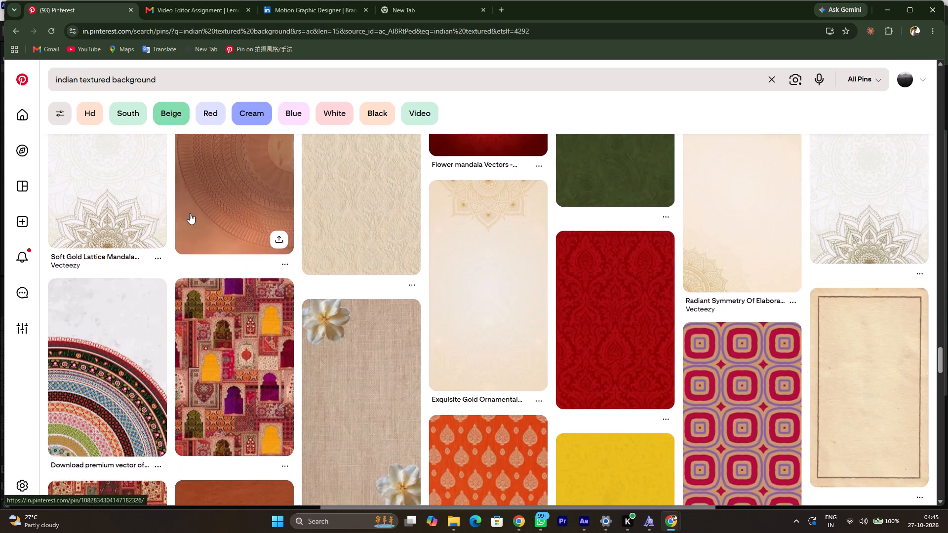
pyautogui.scroll(-2, 190, 213)
pyautogui.scroll(7, 190, 213)
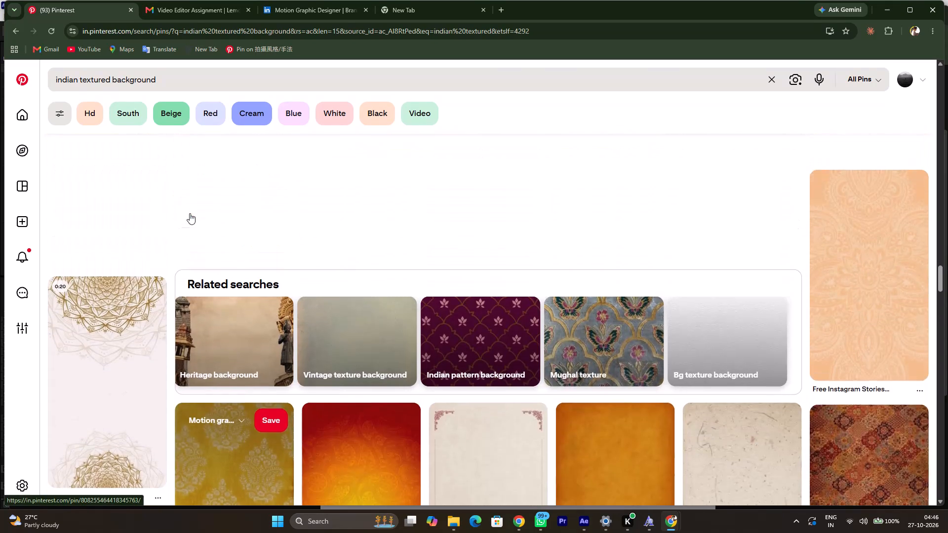
pyautogui.scroll(1, 190, 213)
# Open the bordered beige paper pin, find the related red dashed-line frame pin, and save its image to the random resouces folder.
pyautogui.click(486, 431)
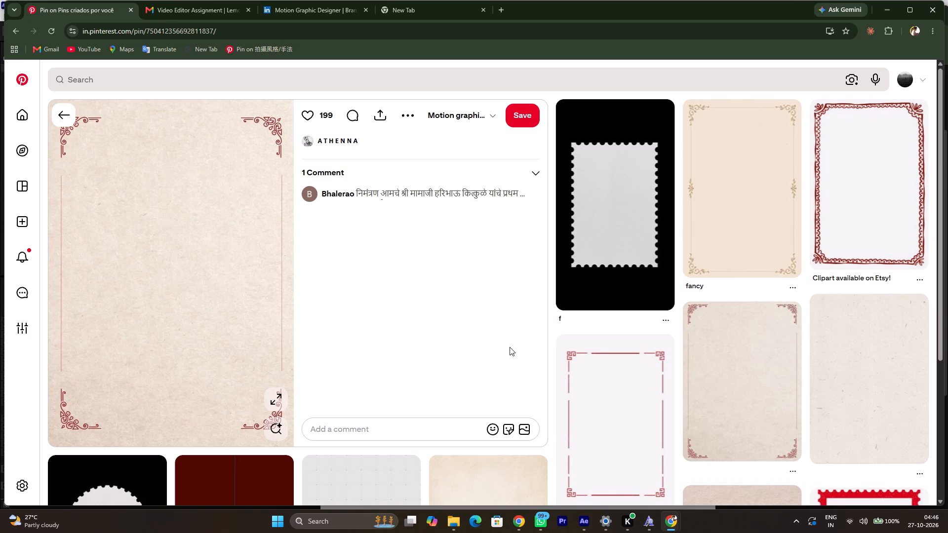
pyautogui.scroll(-1, 510, 347)
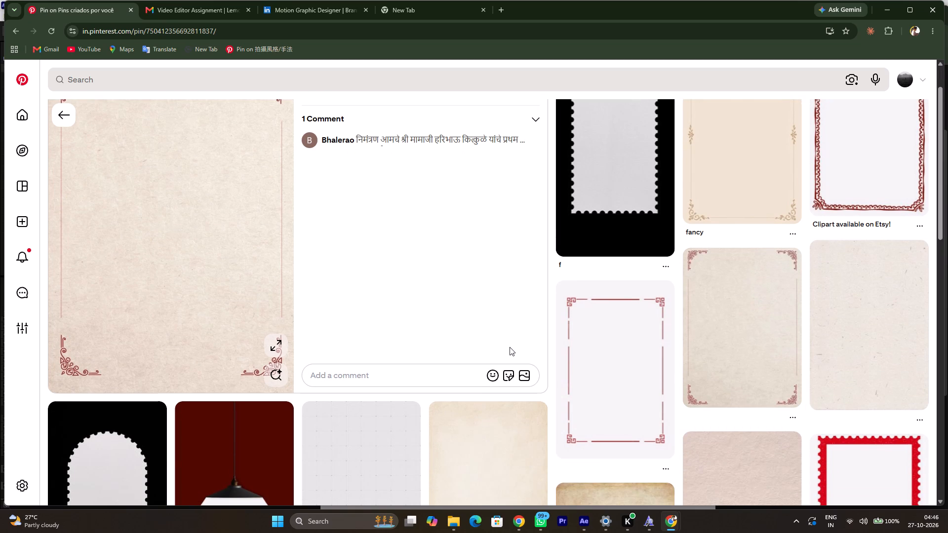
pyautogui.scroll(-2, 510, 347)
pyautogui.click(624, 412)
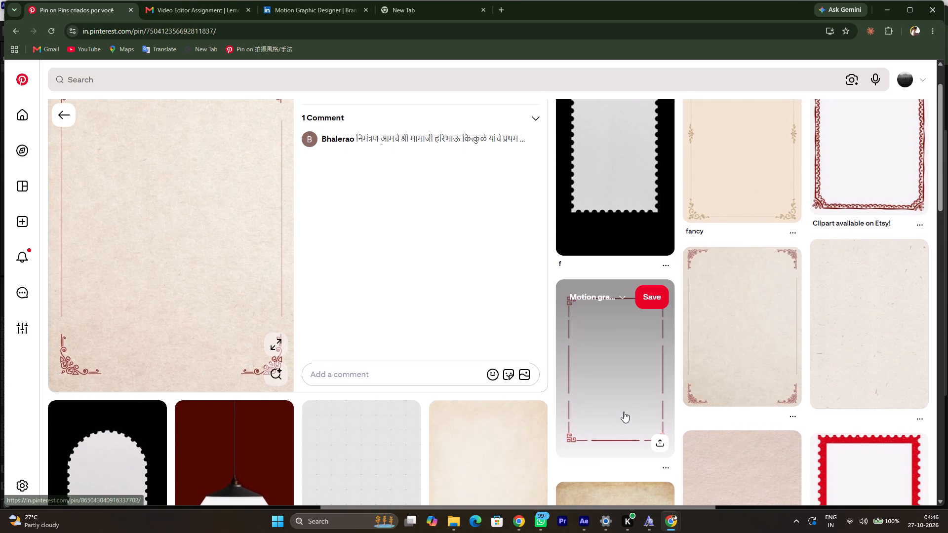
pyautogui.rightClick(229, 319)
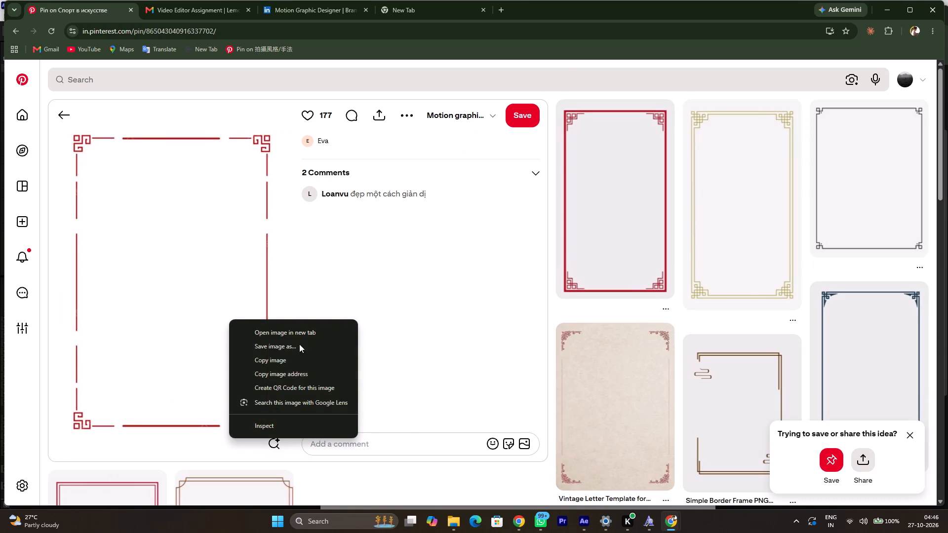
pyautogui.click(301, 349)
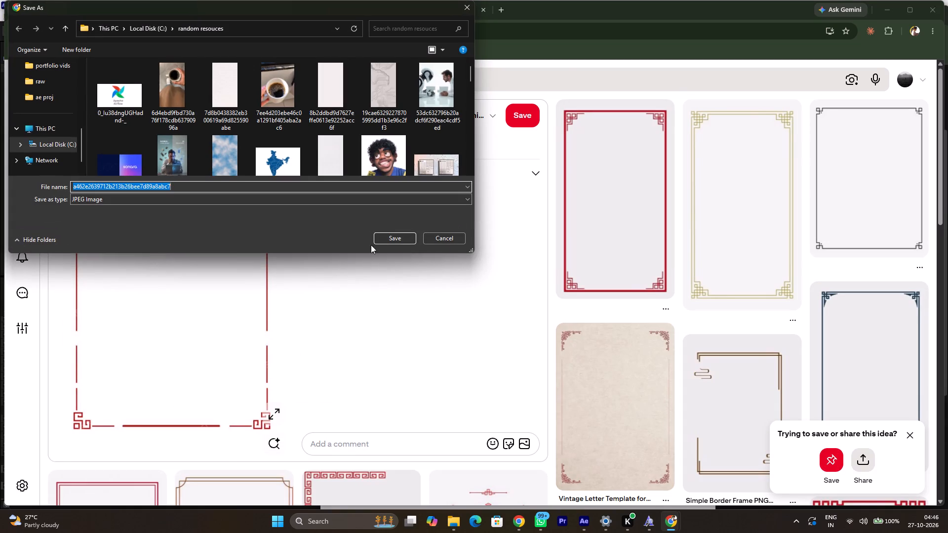
pyautogui.click(398, 244)
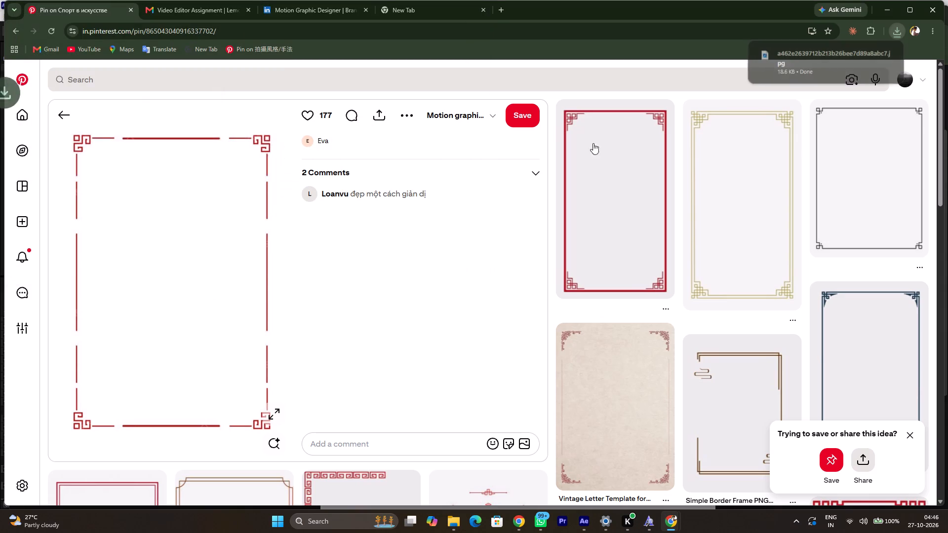
# Bring the downloaded red frame image into the Line up composition in After Effects and place it between Shape Layer 11 and the Cordyceps Mushroom text.
pyautogui.moveTo(796, 57); pyautogui.dragTo(586, 532)
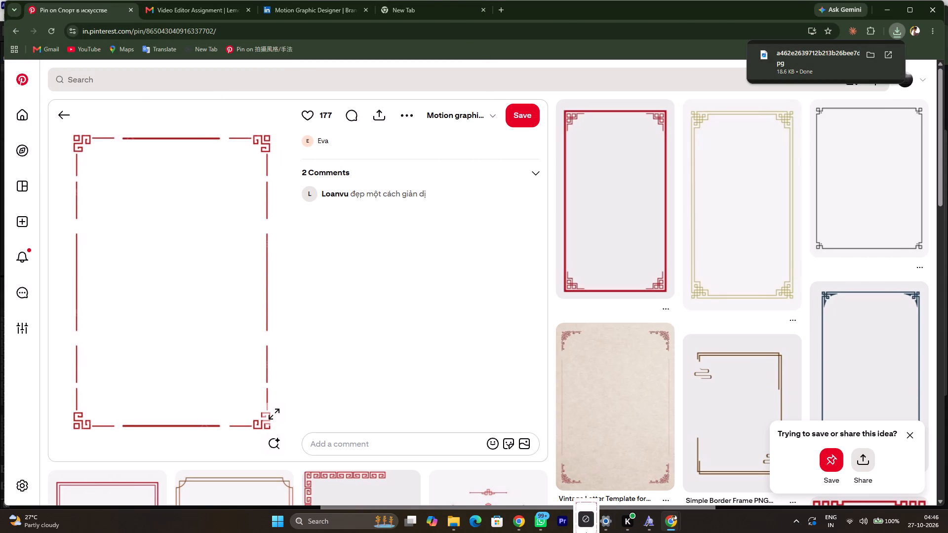
pyautogui.moveTo(586, 532); pyautogui.dragTo(352, 424)
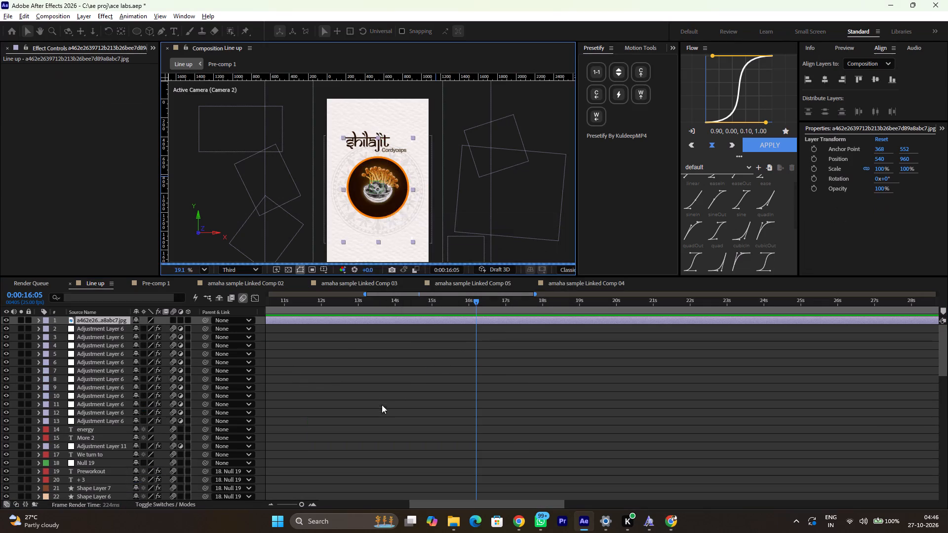
pyautogui.moveTo(110, 318); pyautogui.dragTo(113, 501)
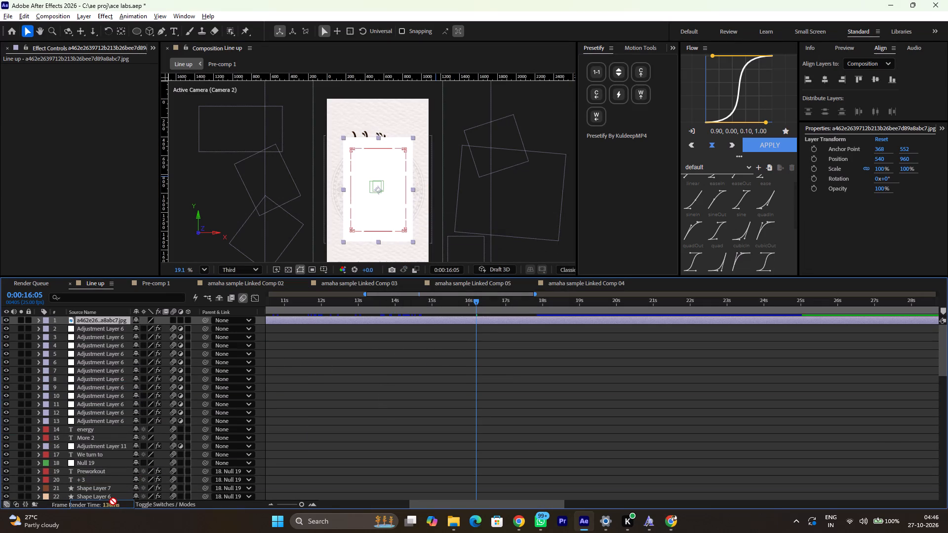
pyautogui.moveTo(113, 501); pyautogui.dragTo(112, 496)
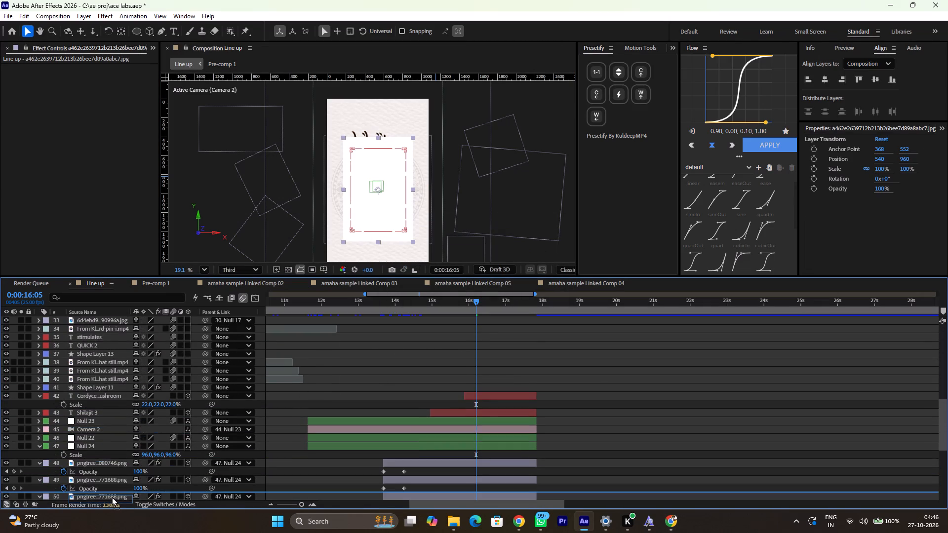
pyautogui.moveTo(112, 496); pyautogui.dragTo(116, 390)
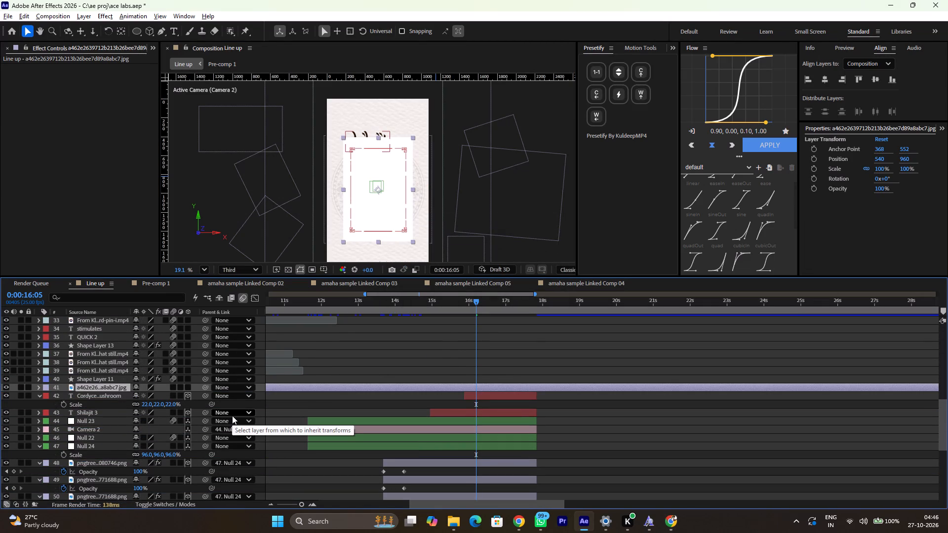
# Change the red frame layer's blending mode to one that drops out its white background.
pyautogui.write('+++')
# Scale the red frame layer to 168% so the border fits inside the composition.
pyautogui.press('s')
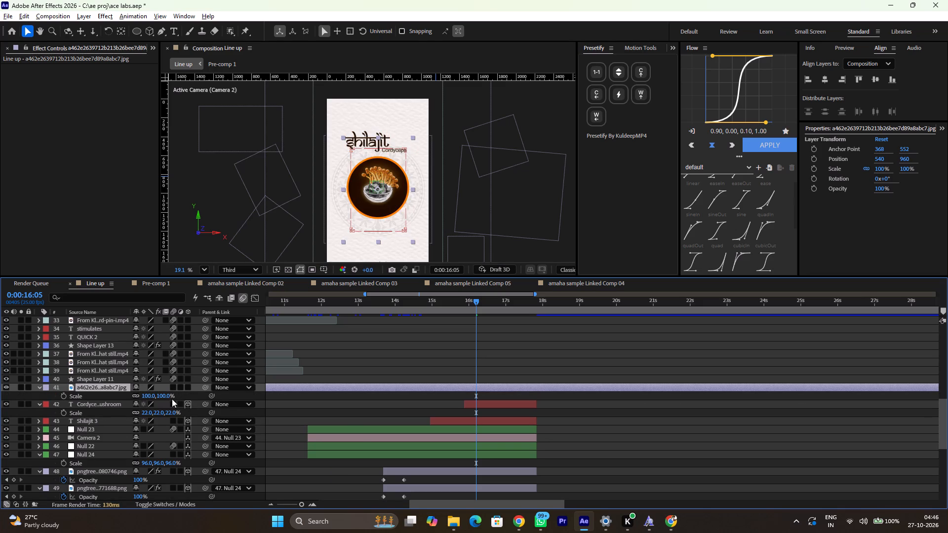
pyautogui.moveTo(150, 395); pyautogui.dragTo(152, 396)
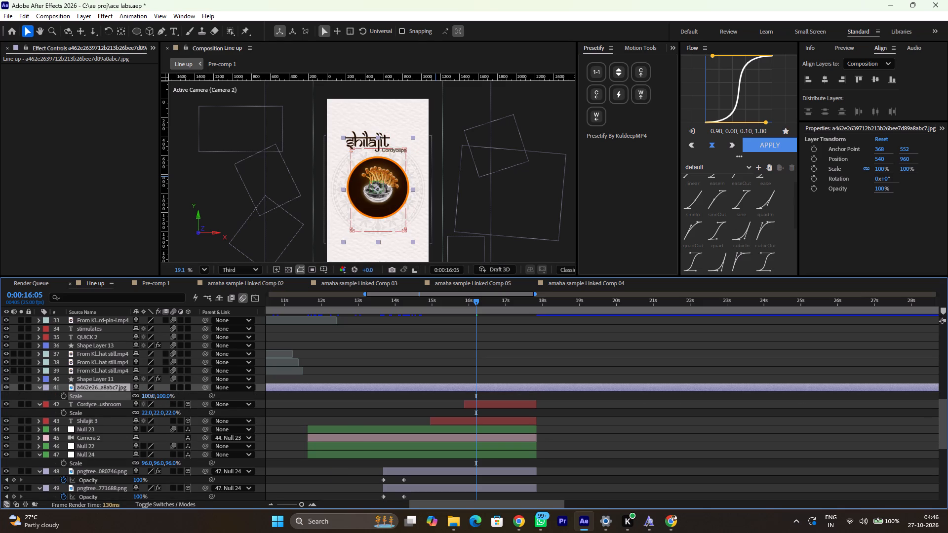
pyautogui.moveTo(152, 396); pyautogui.dragTo(183, 394)
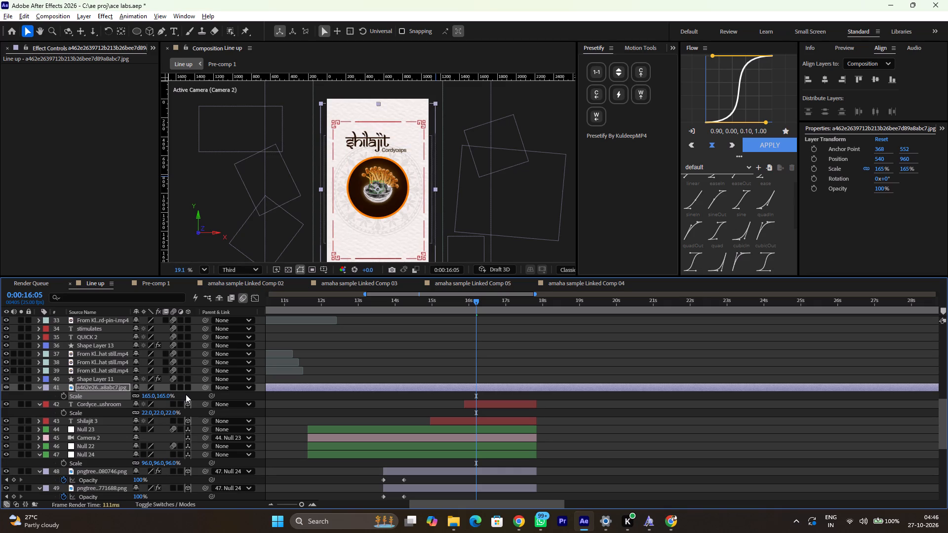
pyautogui.moveTo(148, 396); pyautogui.dragTo(187, 399)
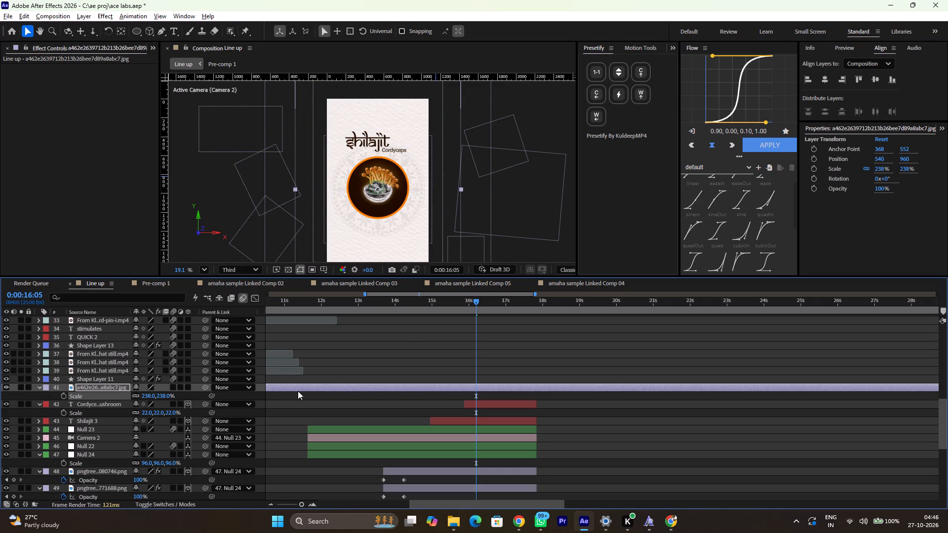
pyautogui.moveTo(361, 302); pyautogui.dragTo(352, 304)
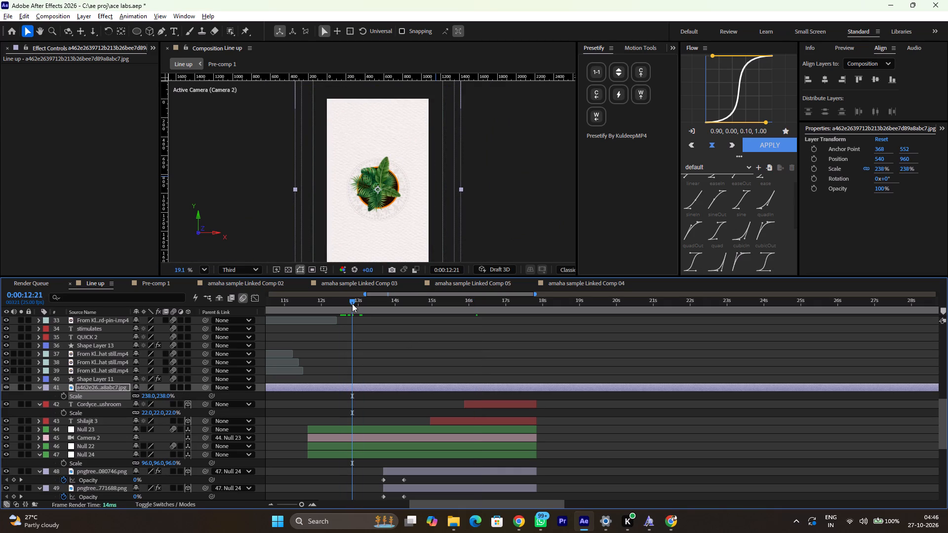
pyautogui.moveTo(151, 397); pyautogui.dragTo(134, 397)
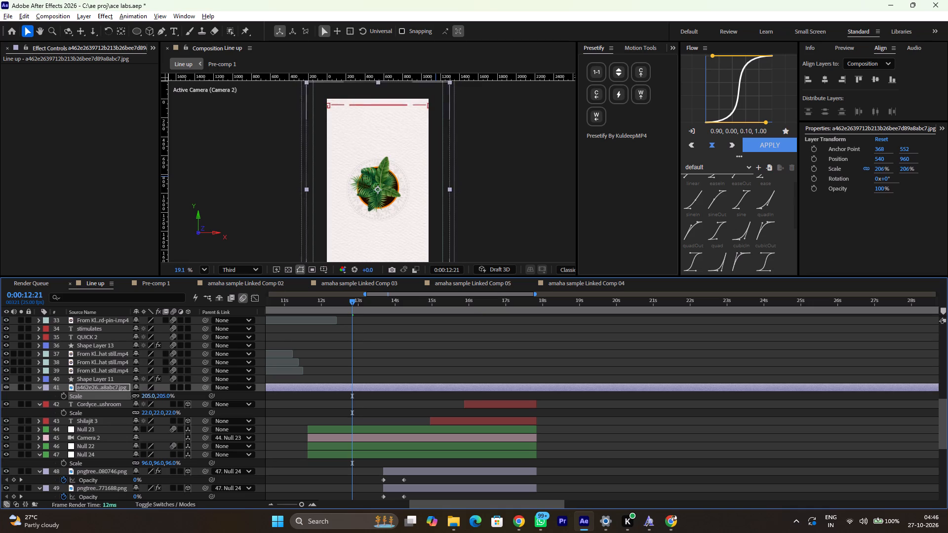
pyautogui.moveTo(134, 397); pyautogui.dragTo(115, 395)
pyautogui.scroll(-1, 344, 216)
pyautogui.keyDown('ctrl'); pyautogui.scroll(-6, 381, 181); pyautogui.keyUp('ctrl')
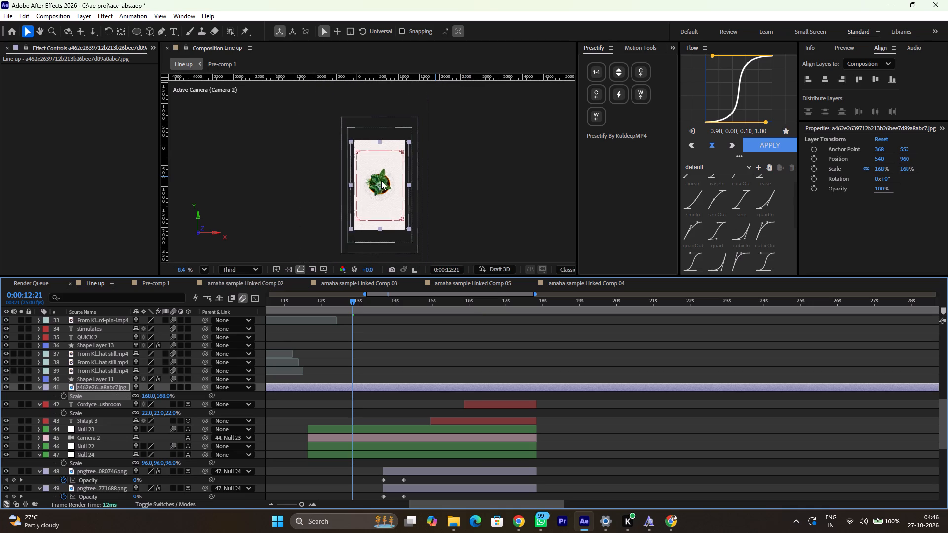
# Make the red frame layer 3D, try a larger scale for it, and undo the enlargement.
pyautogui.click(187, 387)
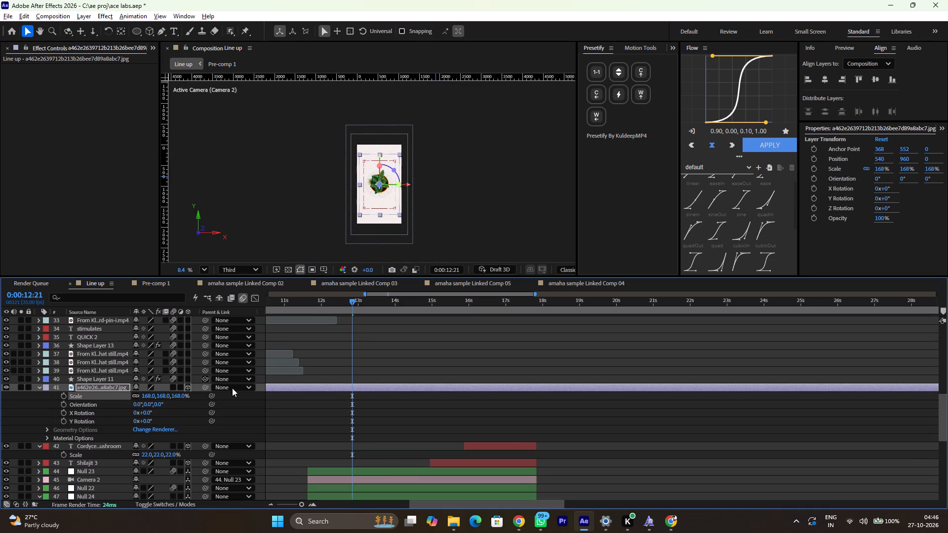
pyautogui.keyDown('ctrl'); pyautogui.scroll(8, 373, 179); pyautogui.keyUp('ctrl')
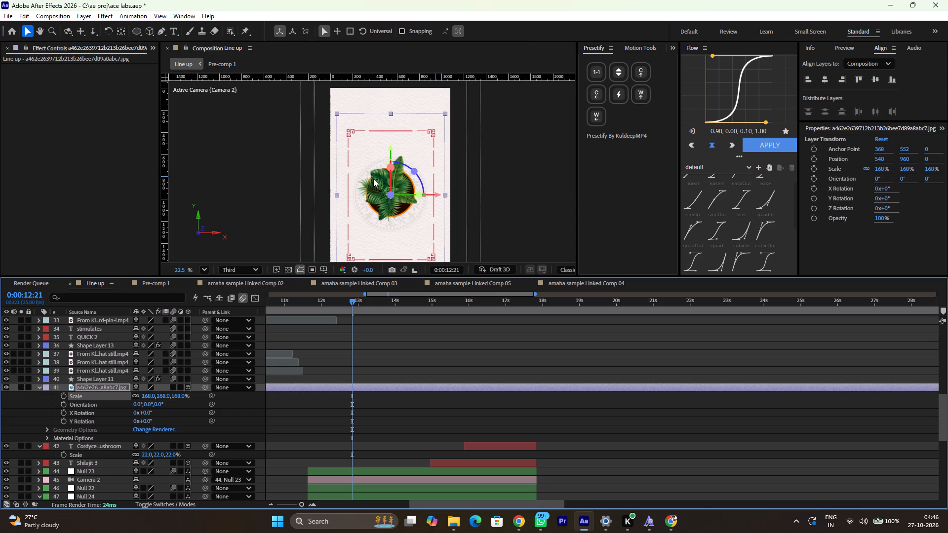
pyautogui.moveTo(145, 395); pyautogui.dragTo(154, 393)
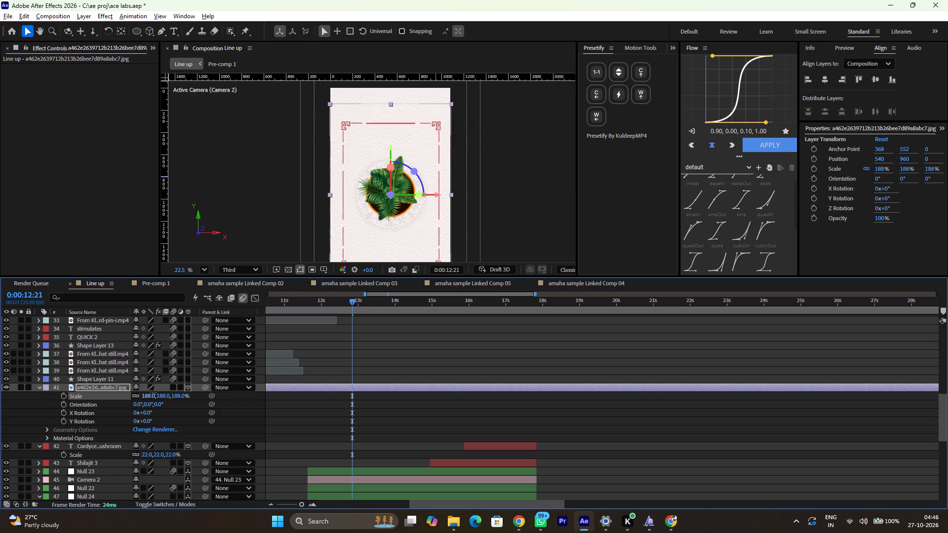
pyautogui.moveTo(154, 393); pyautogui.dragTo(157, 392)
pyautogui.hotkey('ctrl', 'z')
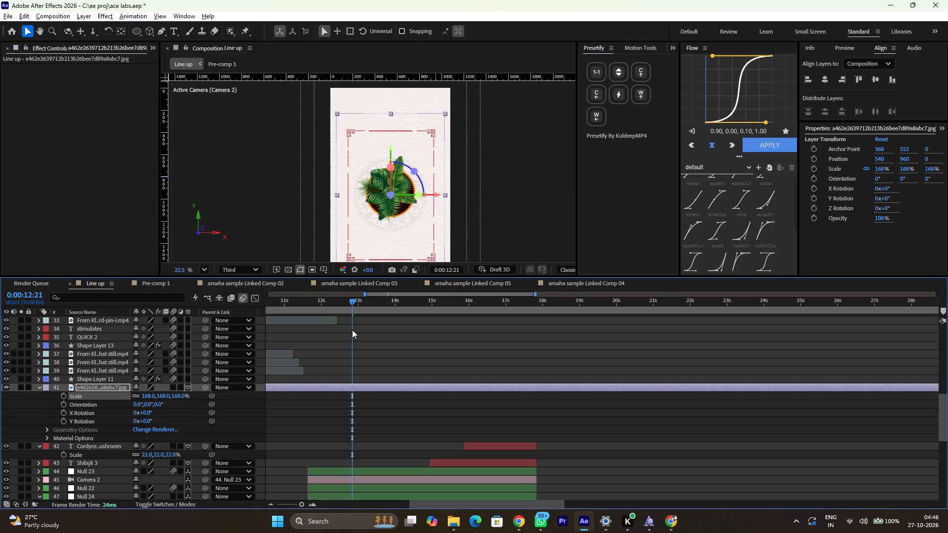
# Check the red frame's motion across the shilajit scene and delete the frame layer from the composition.
pyautogui.moveTo(353, 302); pyautogui.dragTo(403, 301)
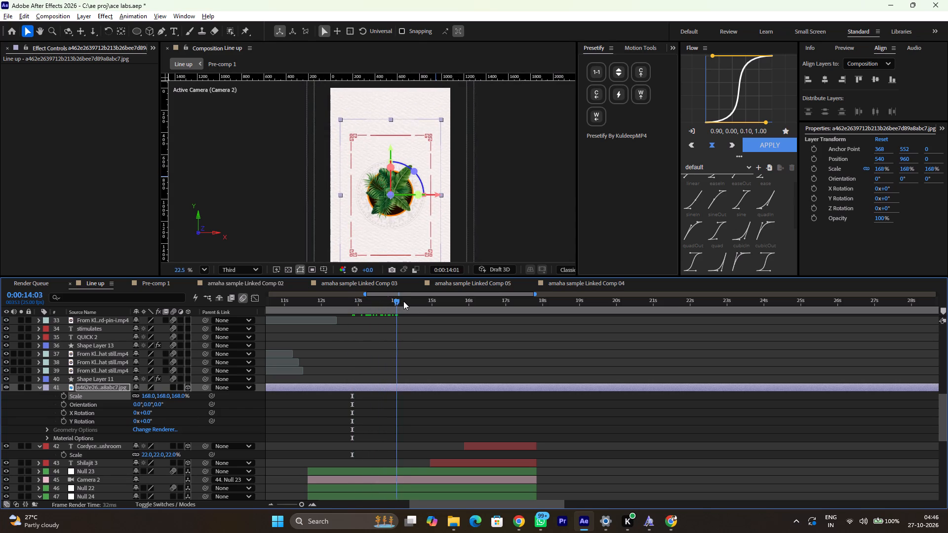
pyautogui.moveTo(403, 301); pyautogui.dragTo(471, 299)
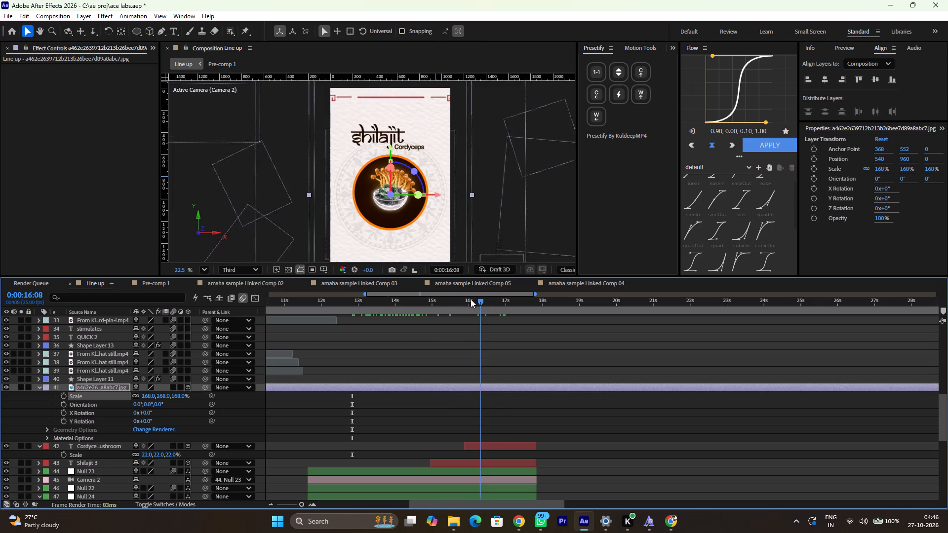
pyautogui.moveTo(471, 299); pyautogui.dragTo(460, 303)
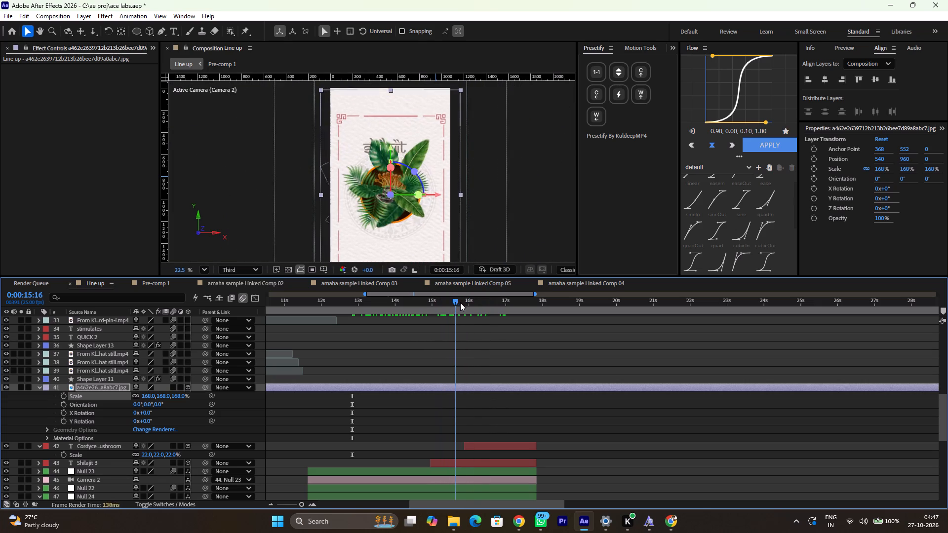
pyautogui.moveTo(460, 303); pyautogui.dragTo(490, 307)
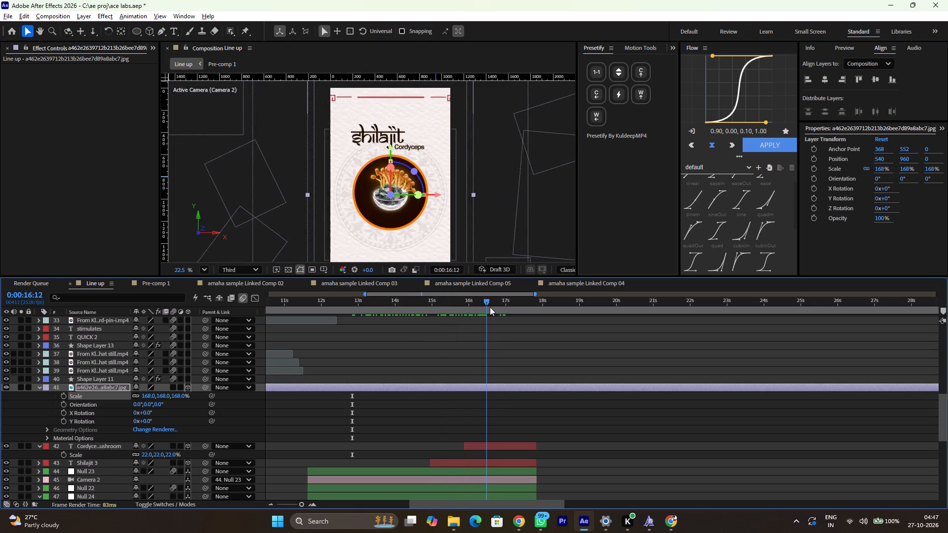
pyautogui.moveTo(490, 307); pyautogui.dragTo(551, 308)
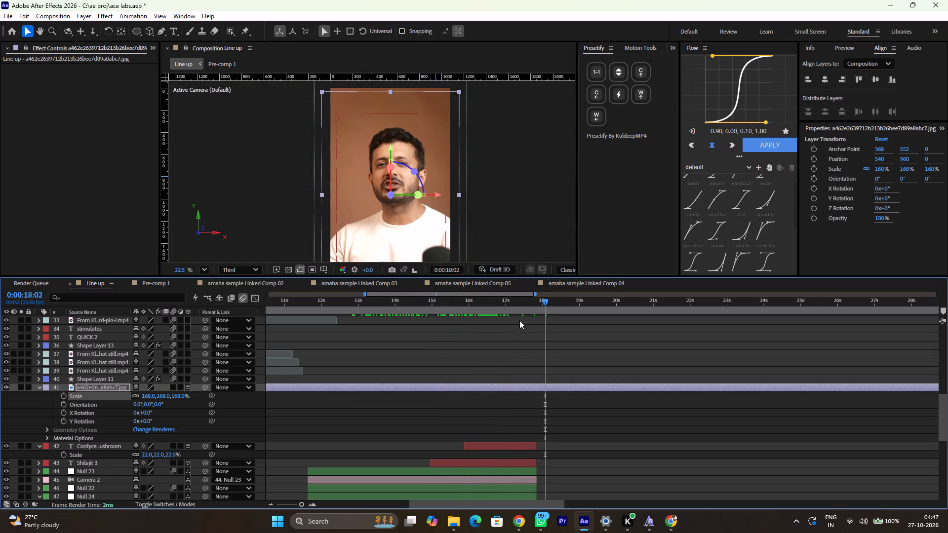
pyautogui.click(519, 307)
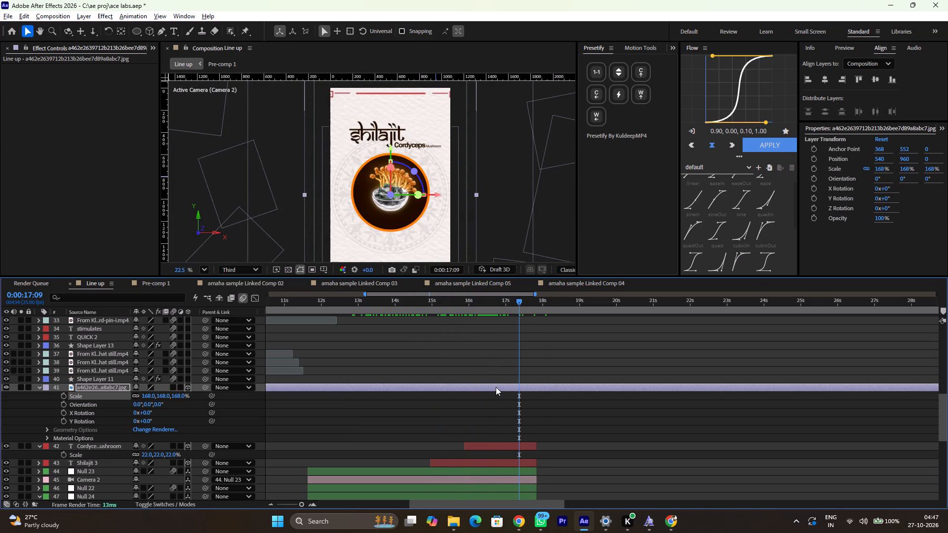
pyautogui.click(496, 387)
pyautogui.press('BackSpace')
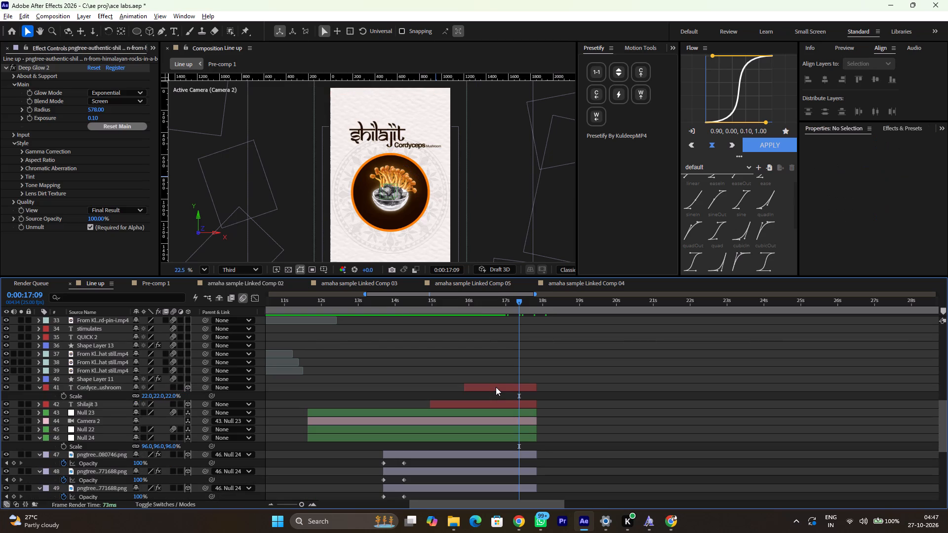
# Create a new adjustment layer and place it between Shape Layer 11 and the Cordyceps Mushroom text.
pyautogui.rightClick(229, 395)
pyautogui.click(269, 272)
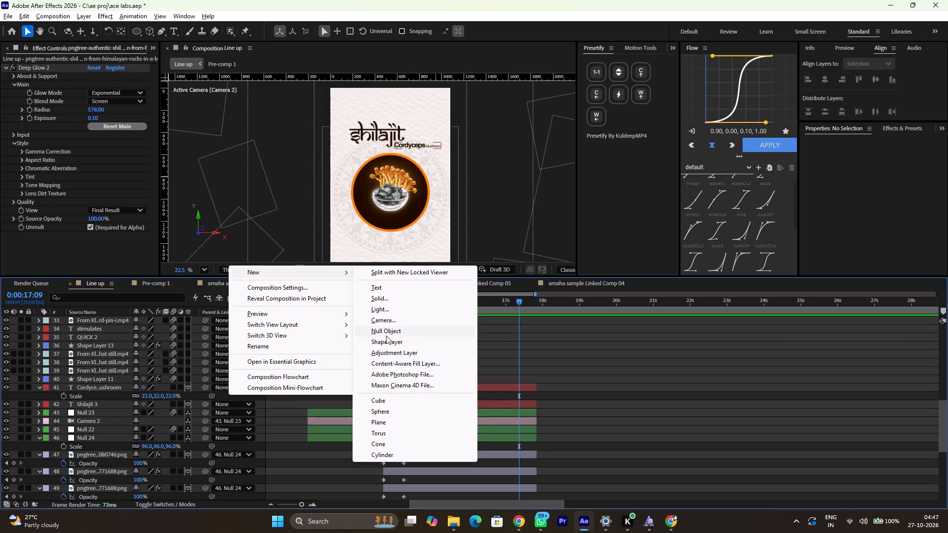
pyautogui.click(386, 351)
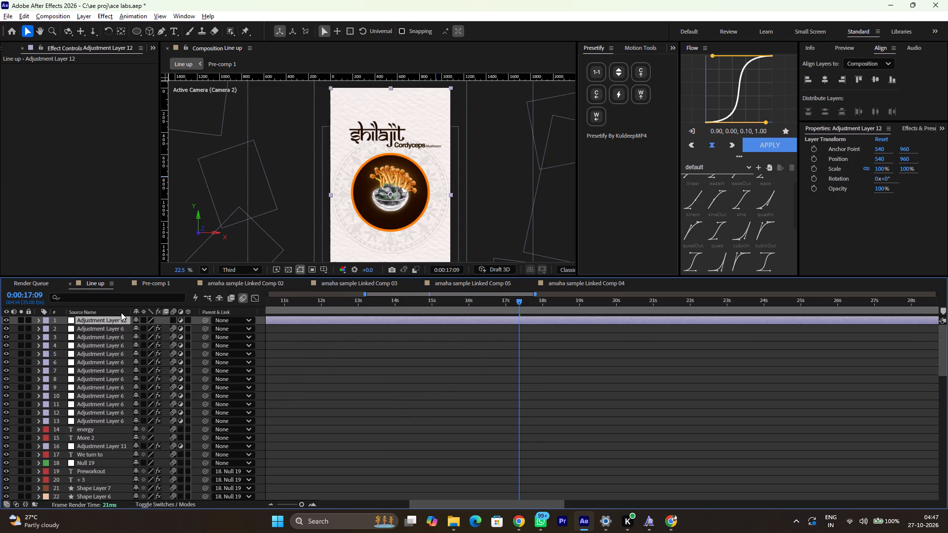
pyautogui.moveTo(113, 318); pyautogui.dragTo(112, 499)
pyautogui.moveTo(112, 499); pyautogui.dragTo(118, 459)
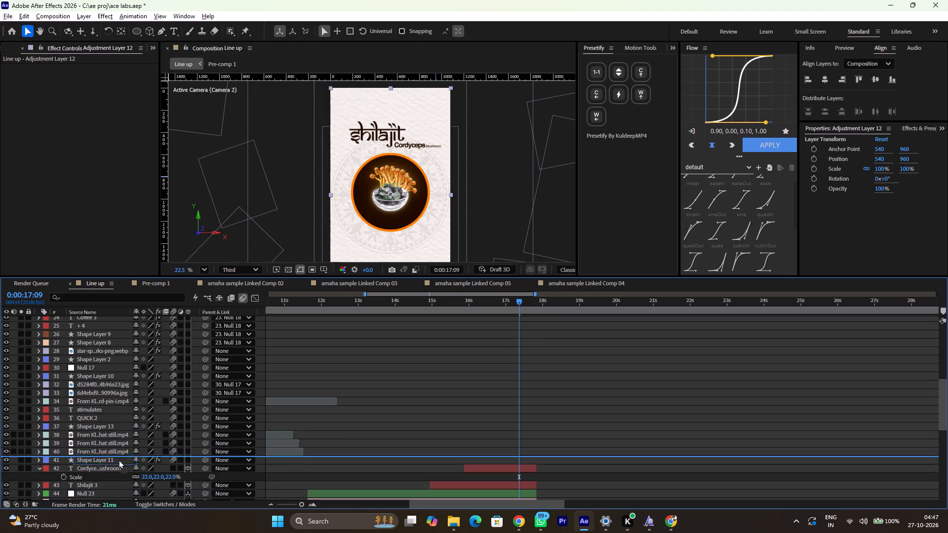
pyautogui.moveTo(118, 459); pyautogui.dragTo(118, 461)
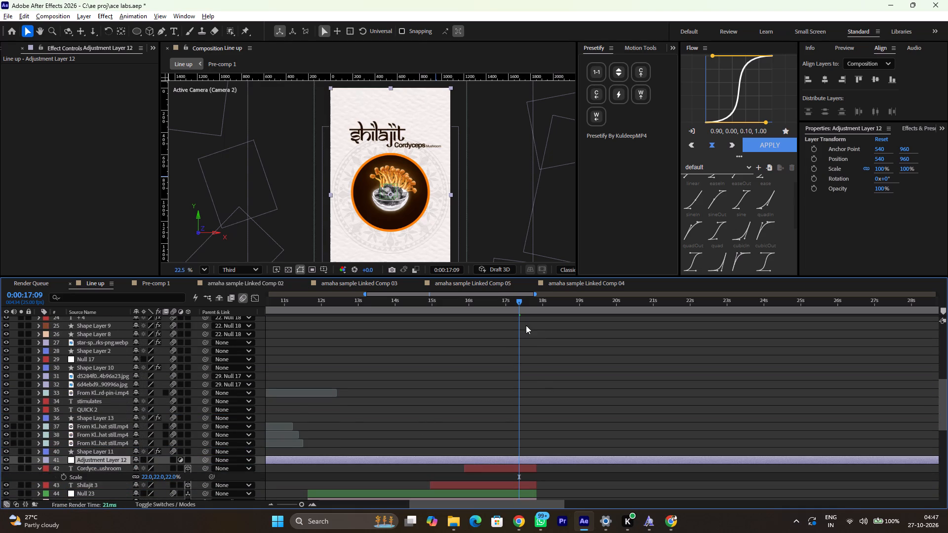
# Split the new adjustment layer at 0:00:17:21, where the shilajit scene ends, and delete the part after it.
pyautogui.hotkey('ctrl', 'shift', 'Right')
pyautogui.hotkey('ctrl', 'Right')
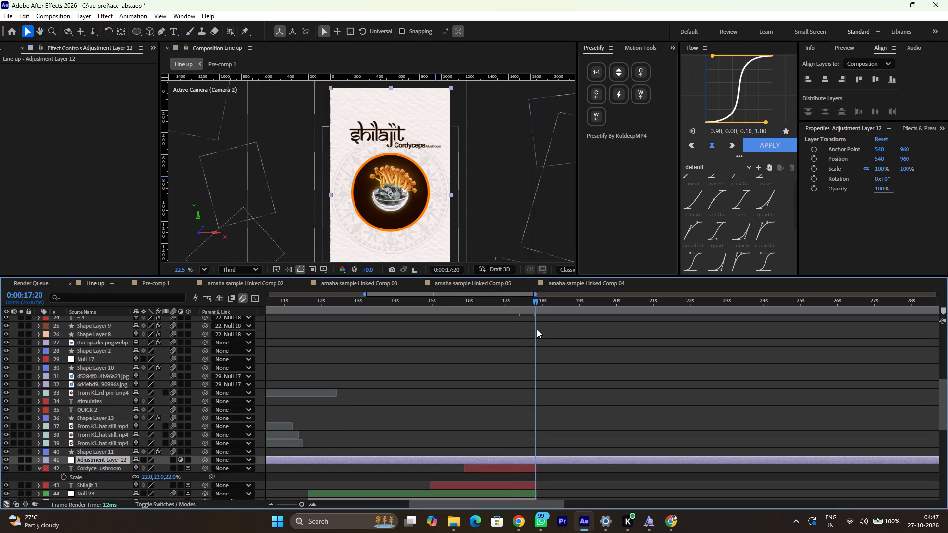
pyautogui.hotkey('ctrl', 'Right')
pyautogui.hotkey('ctrl', 'shift', 'd')
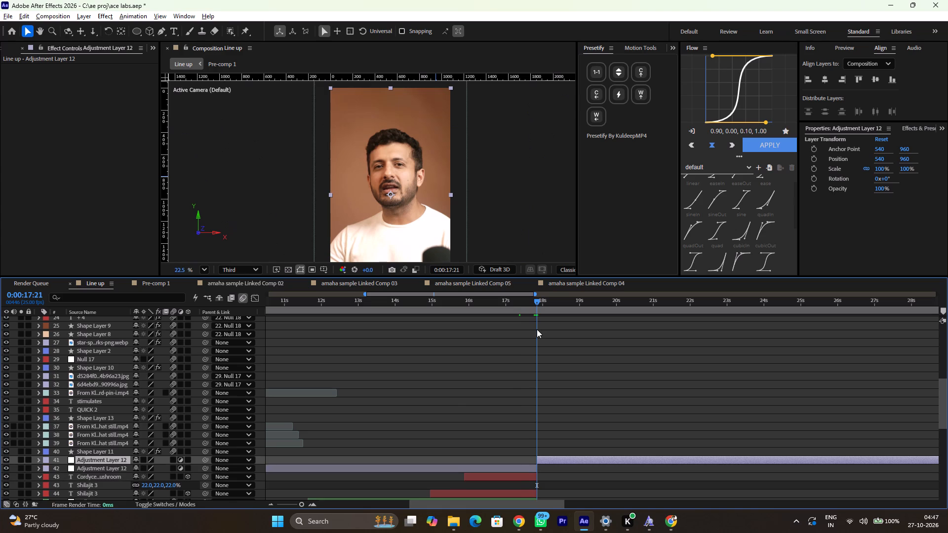
pyautogui.press('BackSpace')
# Split the adjustment layer at 0:00:11:16, where the shilajit scene begins, and delete the part before it.
pyautogui.hotkey('ctrl', 'shift', 'Left')
pyautogui.hotkey('ctrl', 'shift', 'Left')
pyautogui.hotkey('ctrl', 'shift', 'Left')
pyautogui.hotkey('ctrl', 'shift', 'Left')
pyautogui.hotkey('ctrl', 'shift', 'Left')
pyautogui.hotkey('ctrl', 'shift', 'Left')
pyautogui.hotkey('ctrl', 'shift', 'Left')
pyautogui.hotkey('ctrl', 'shift', 'Left')
pyautogui.hotkey('ctrl', 'shift', 'Left')
pyautogui.hotkey('ctrl', 'shift', 'Left')
pyautogui.hotkey('ctrl', 'shift', 'Left')
pyautogui.hotkey('ctrl', 'shift', 'Left')
pyautogui.hotkey('ctrl', 'shift', 'Left')
pyautogui.hotkey('ctrl', 'shift', 'Left')
pyautogui.hotkey('ctrl', 'shift', 'Left')
pyautogui.hotkey('ctrl', 'shift', 'Left')
pyautogui.hotkey('ctrl', 'shift', 'Left')
pyautogui.hotkey('ctrl', 'shift', 'Left')
pyautogui.hotkey('ctrl', 'shift', 'Left')
pyautogui.hotkey('ctrl', 'shift', 'Left')
pyautogui.hotkey('ctrl', 'shift', 'Left')
pyautogui.hotkey('ctrl', 'shift', 'Left')
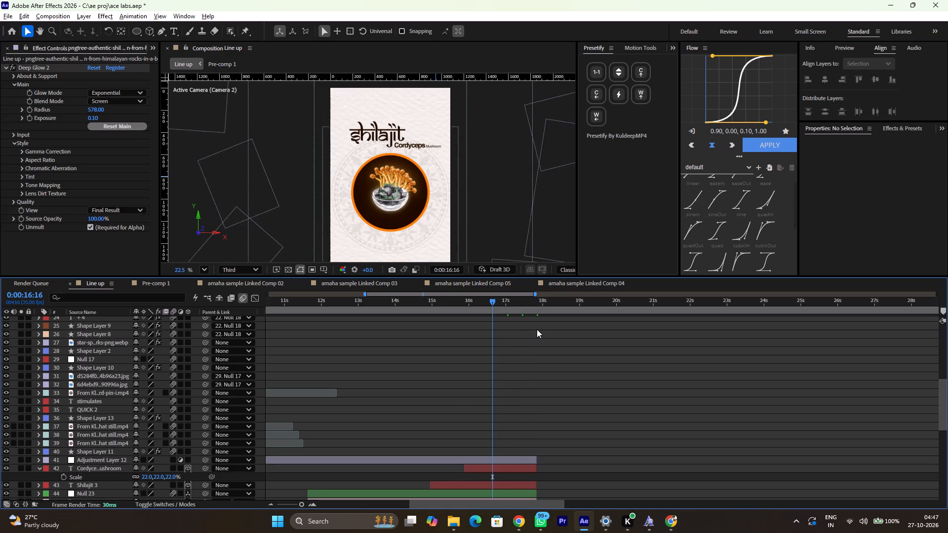
pyautogui.hotkey('ctrl', 'shift', 'Left')
pyautogui.hotkey('ctrl', 'shift', 'Left')
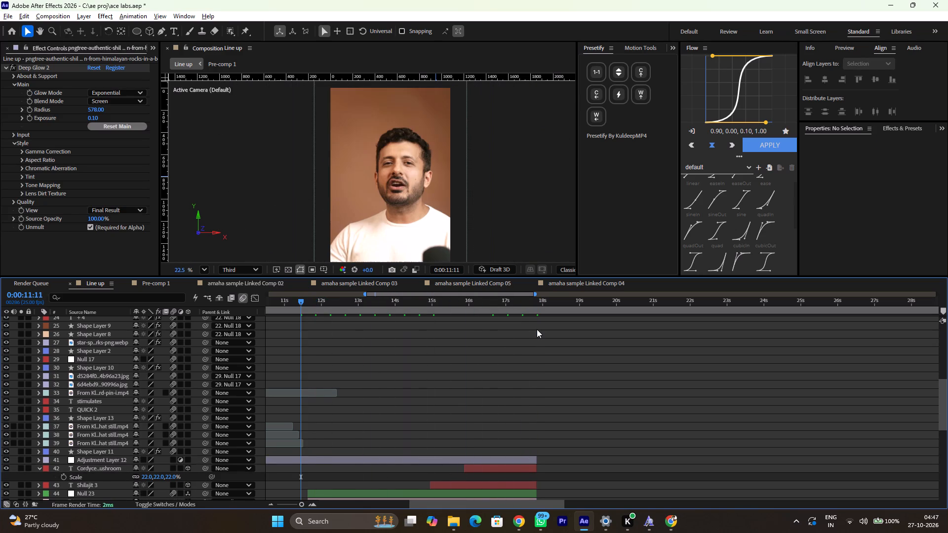
pyautogui.hotkey('ctrl', 'Right')
pyautogui.hotkey('ctrl', 'Right')
pyautogui.hotkey('ctrl', 'Right')
pyautogui.hotkey('ctrl', 'Right')
pyautogui.hotkey('ctrl', 'Right')
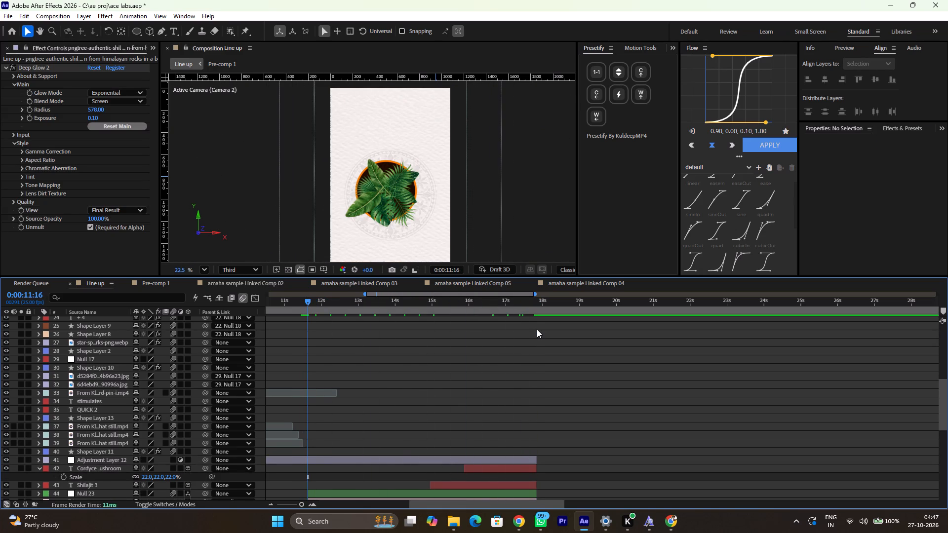
pyautogui.hotkey('ctrl', 'Down')
pyautogui.hotkey('ctrl', 'Up')
pyautogui.hotkey('ctrl', 'shift', 'Down')
pyautogui.hotkey('ctrl', 'shift', 'Up')
pyautogui.hotkey('ctrl', 'pagedown')
pyautogui.click(323, 457)
pyautogui.hotkey('ctrl', 'shift', 'd')
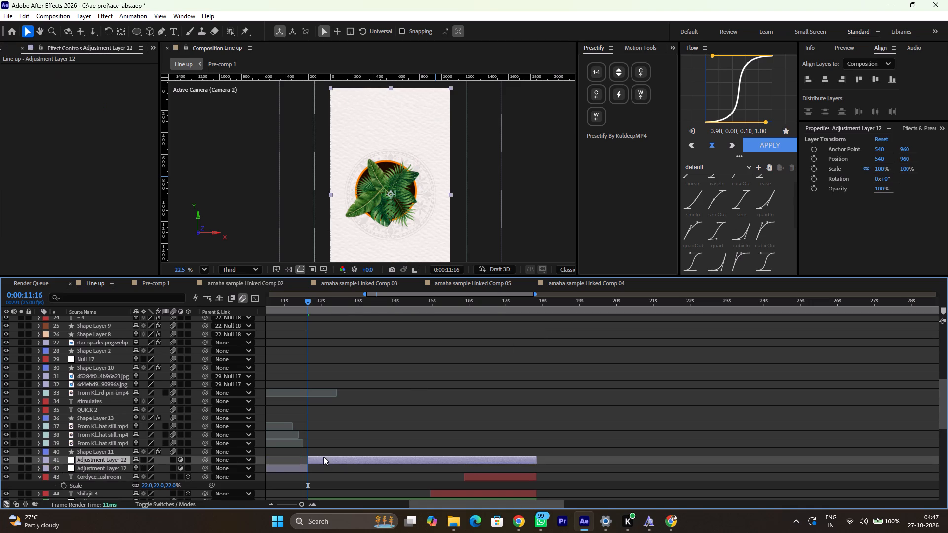
pyautogui.click(282, 469)
pyautogui.press('BackSpace')
# Apply the Magic Bullet Looks effect to the trimmed adjustment layer above the Cordyceps Mushroom text.
pyautogui.hotkey('ctrl', 'space')
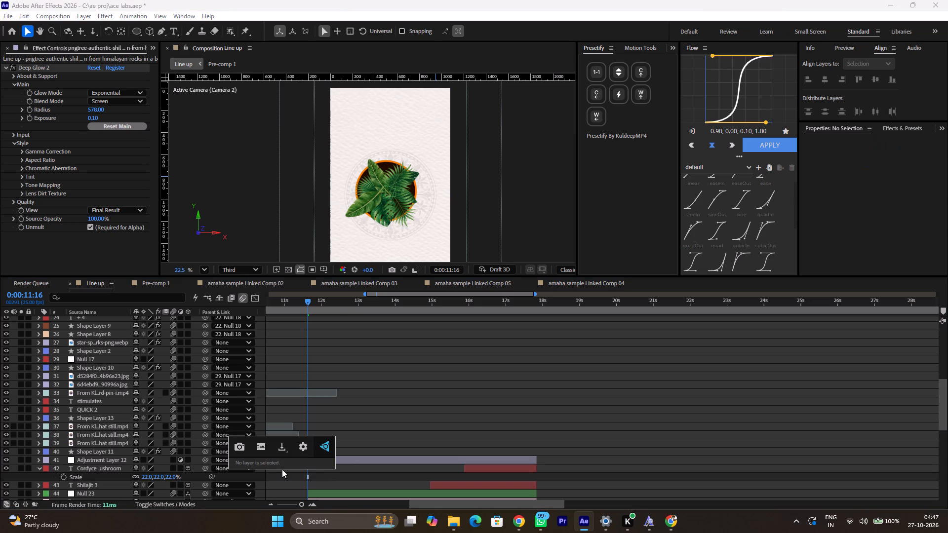
pyautogui.click(357, 457)
pyautogui.hotkey('ctrl', 'space')
pyautogui.write('nma')
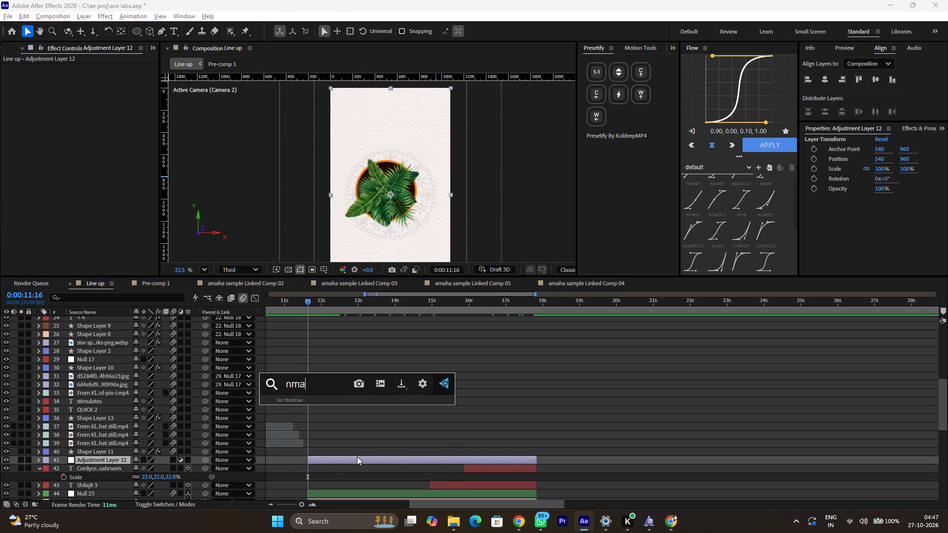
pyautogui.press('BackSpace')
pyautogui.press('BackSpace')
pyautogui.press('m')
pyautogui.press('BackSpace')
pyautogui.press('BackSpace')
pyautogui.write('mag')
pyautogui.press('Return')
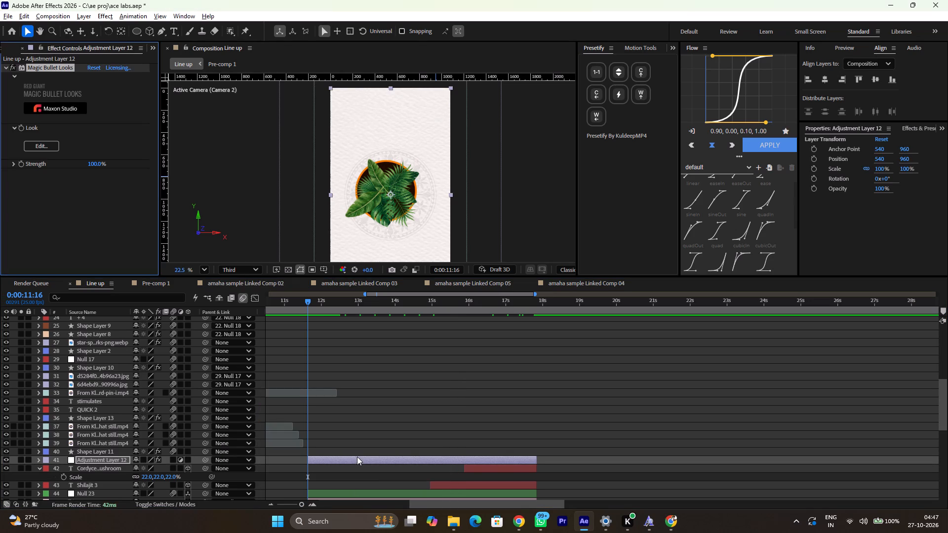
# Open the Magic Bullet Looks editor on the frame at 0:00:16:09 and choose the Thames look from the Blockbuster category.
pyautogui.click(482, 306)
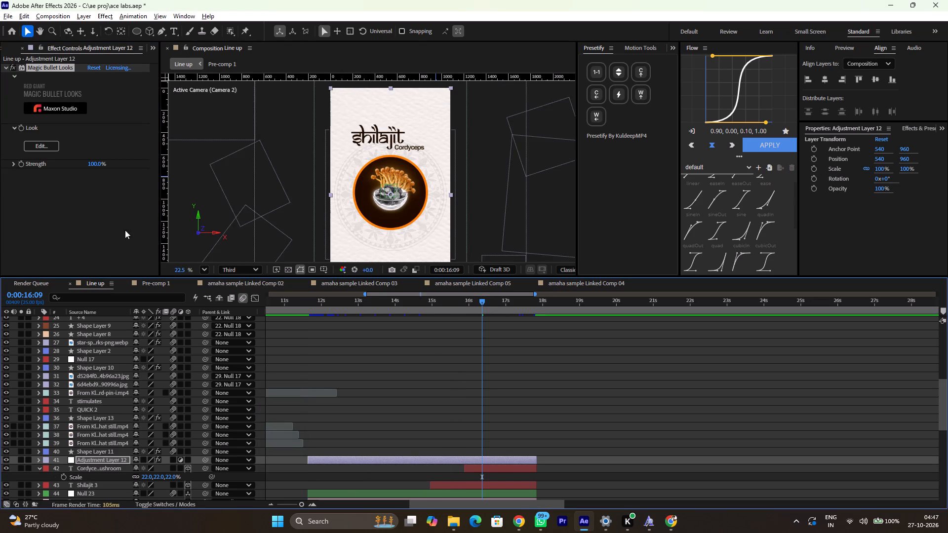
pyautogui.click(41, 147)
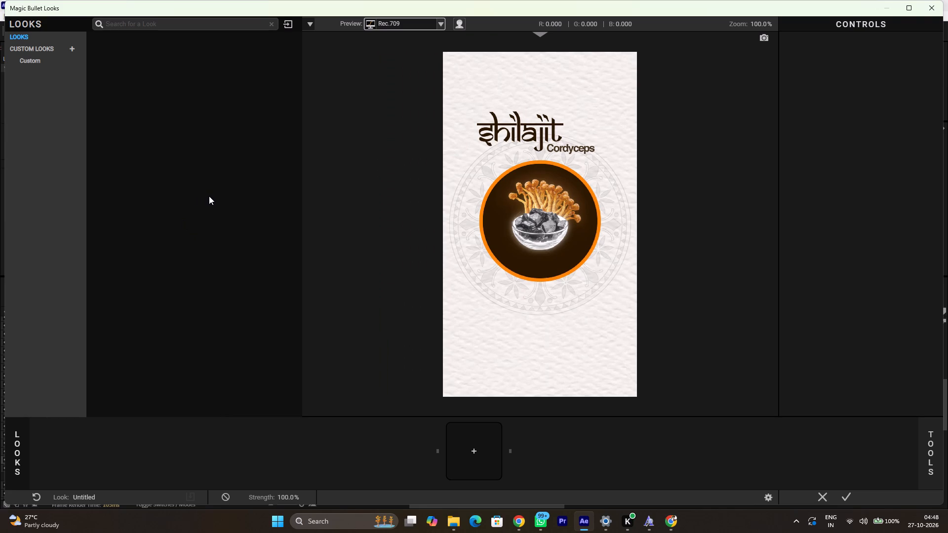
pyautogui.click(25, 41)
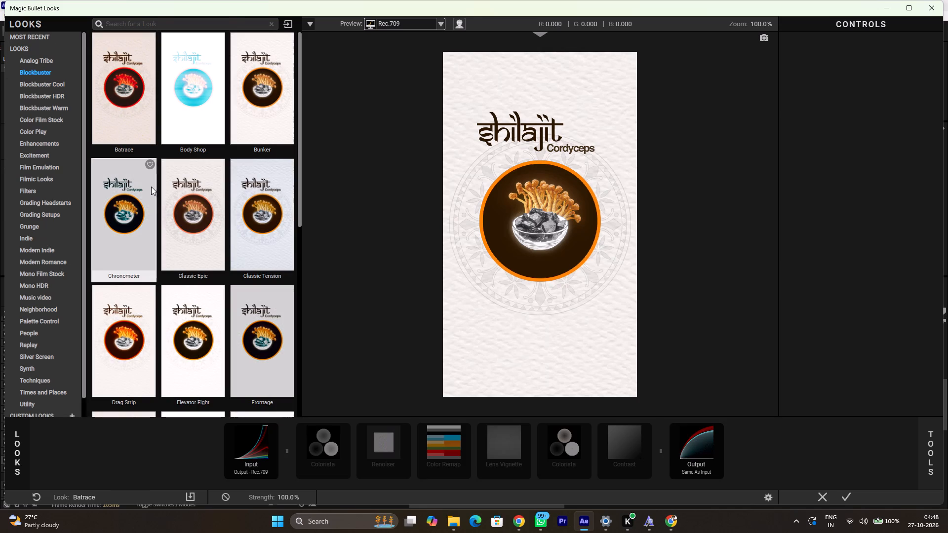
pyautogui.scroll(-2, 151, 187)
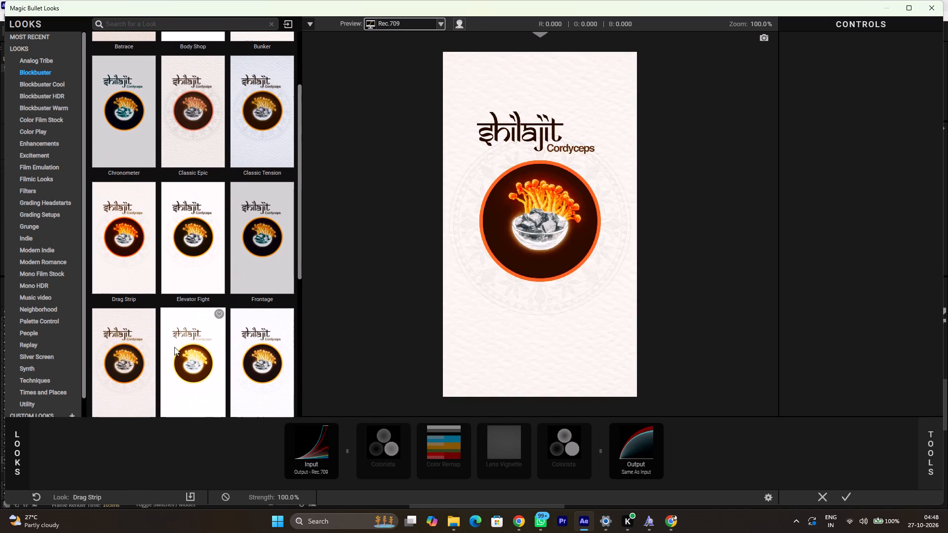
pyautogui.scroll(-1, 123, 344)
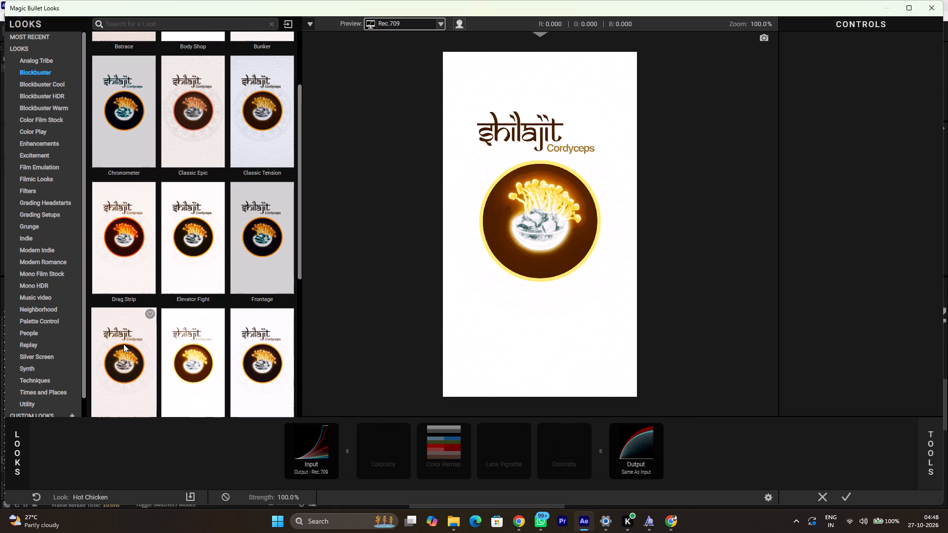
pyautogui.scroll(-4, 123, 344)
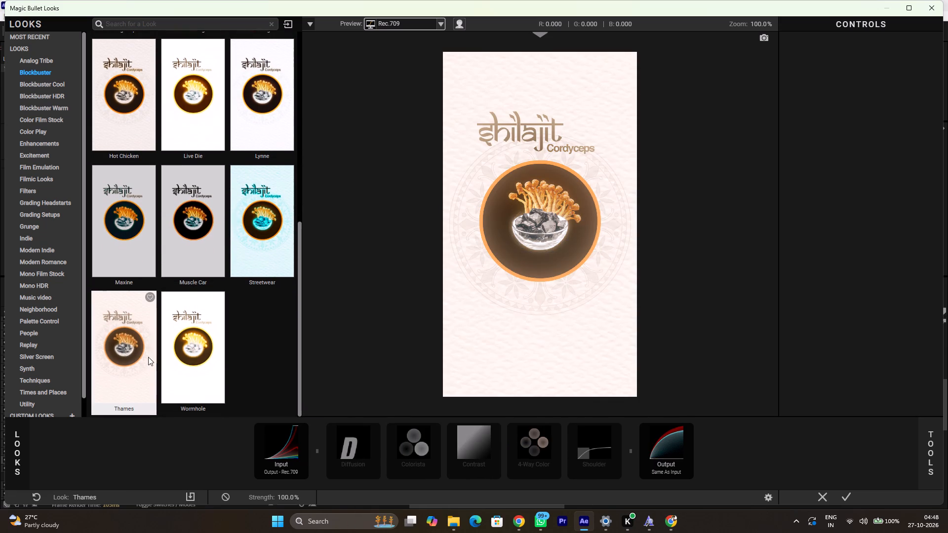
pyautogui.click(141, 357)
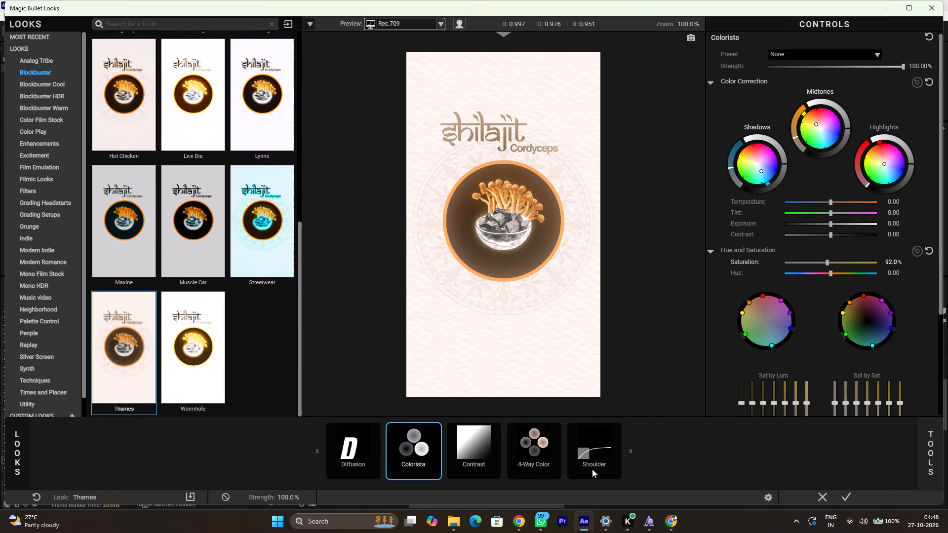
# Apply the chosen Thames look to the adjustment layer and check the graded scene at 0:00:13:18.
pyautogui.click(844, 496)
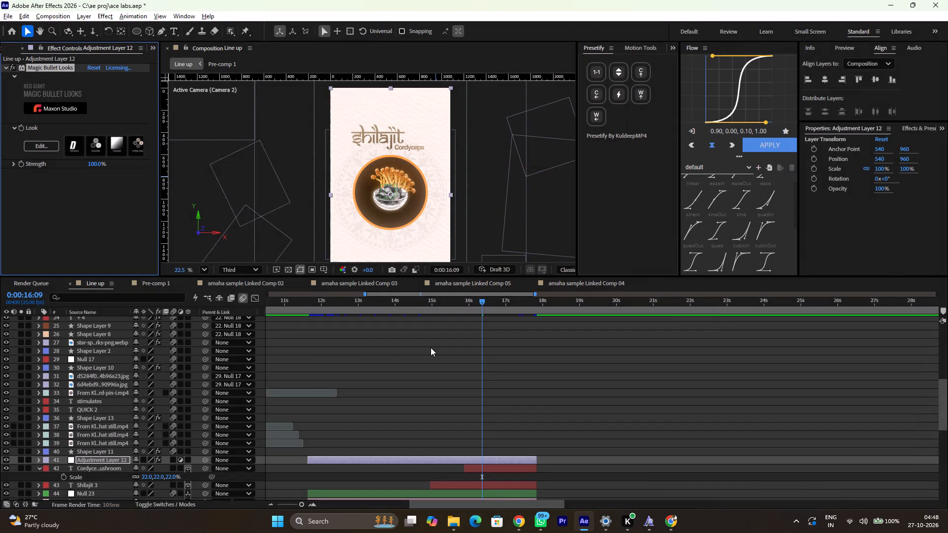
pyautogui.moveTo(420, 298); pyautogui.dragTo(385, 300)
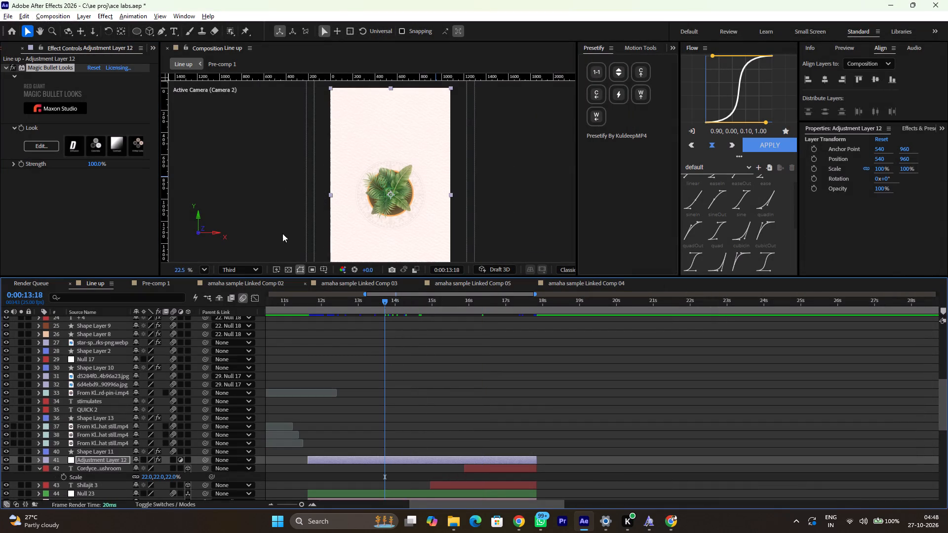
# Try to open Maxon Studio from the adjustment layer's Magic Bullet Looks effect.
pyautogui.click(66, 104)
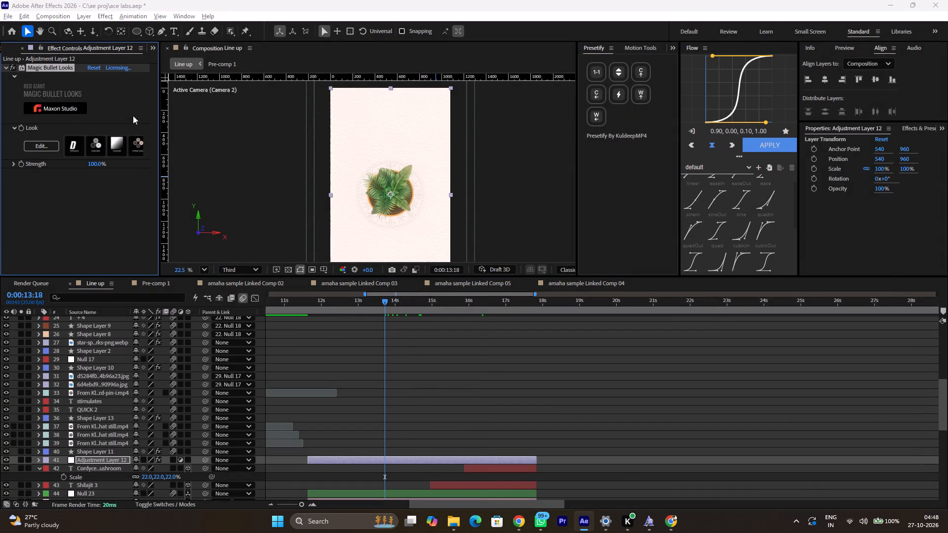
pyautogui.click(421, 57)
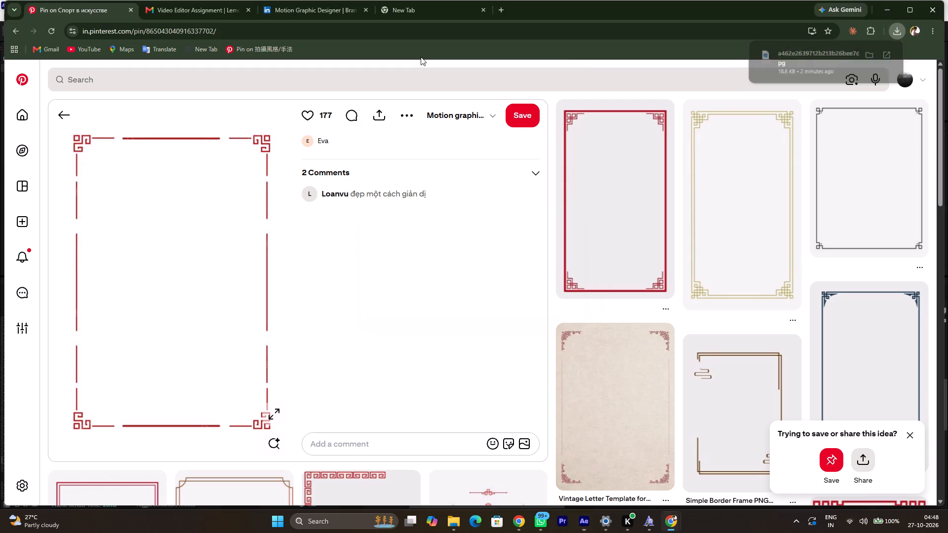
# Dismiss the After Effects crash dialogs and cancel saving a copy of the project.
pyautogui.click(556, 295)
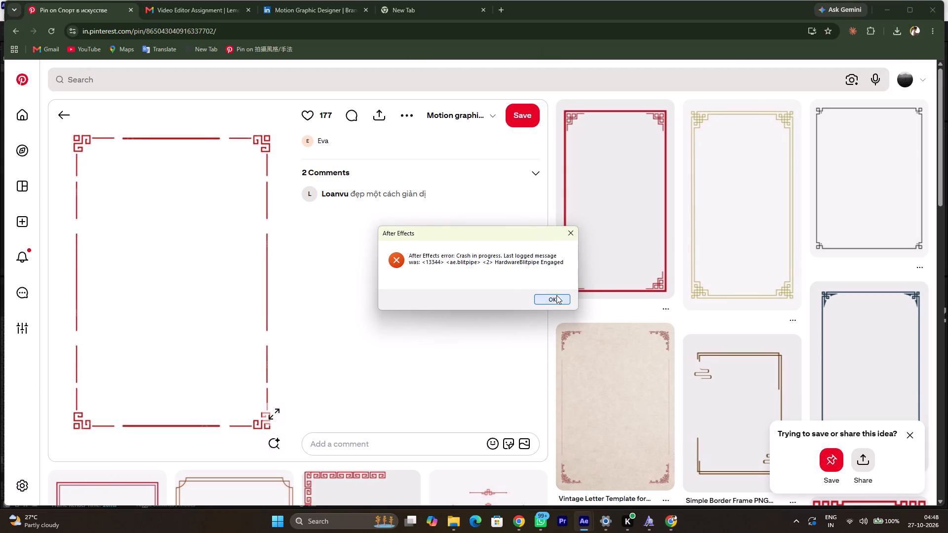
pyautogui.click(565, 313)
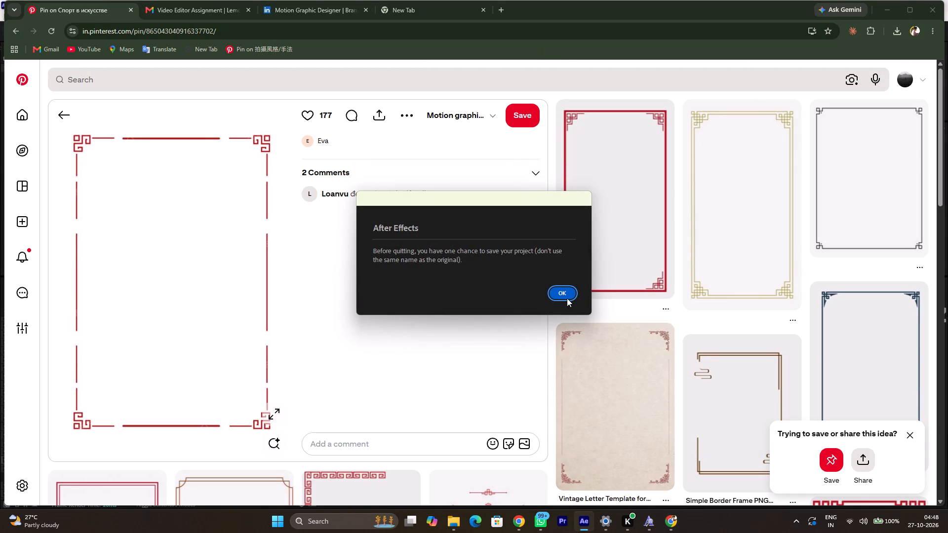
pyautogui.click(567, 298)
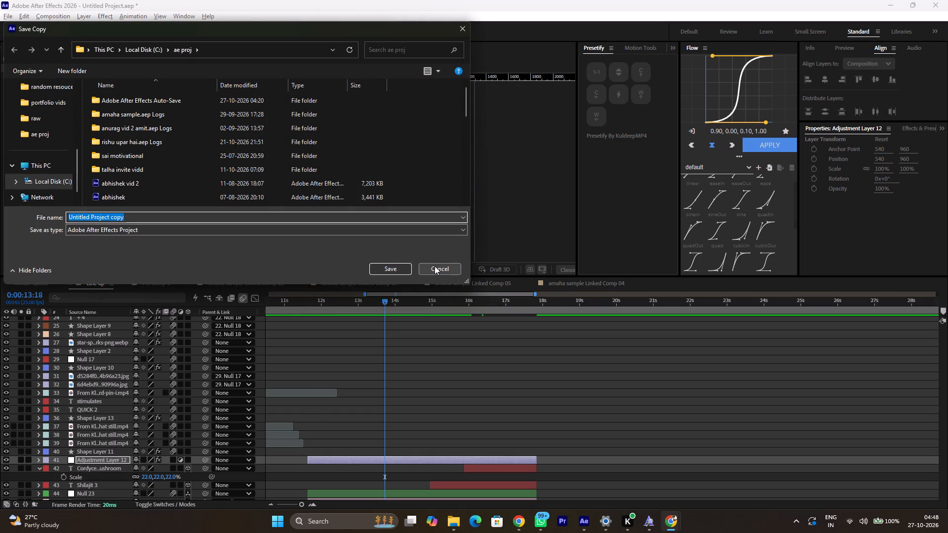
pyautogui.click(434, 266)
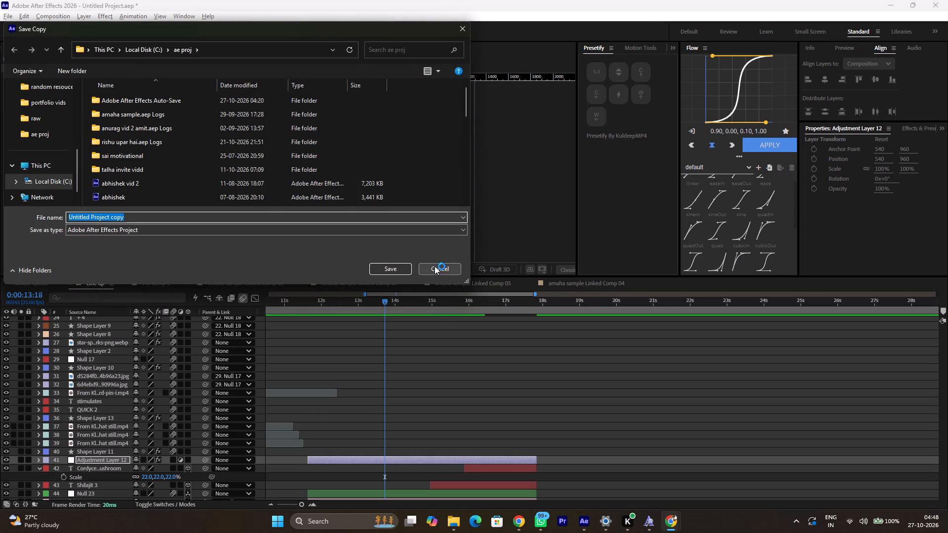
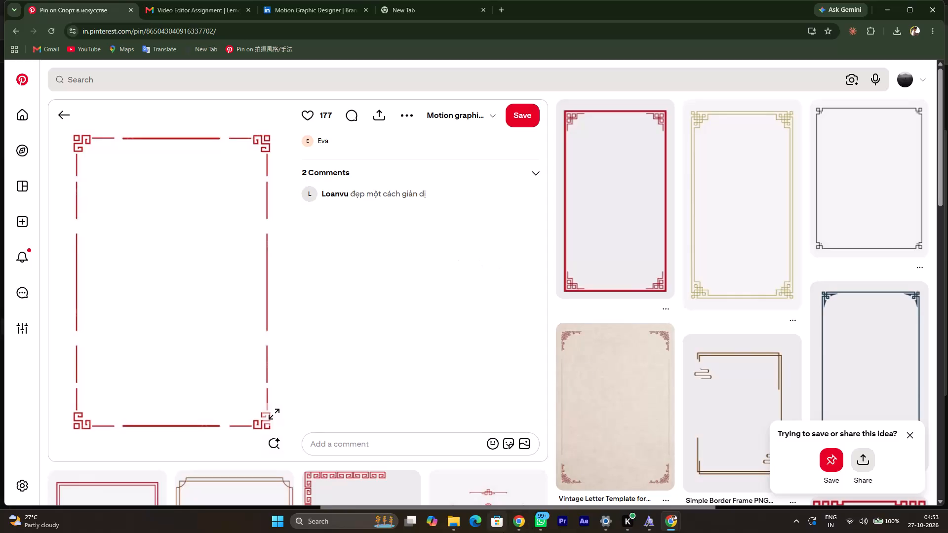
# Relaunch After Effects in a normal session, skipping the crash repair options, and reopen the recent ace labs project.
pyautogui.click(587, 519)
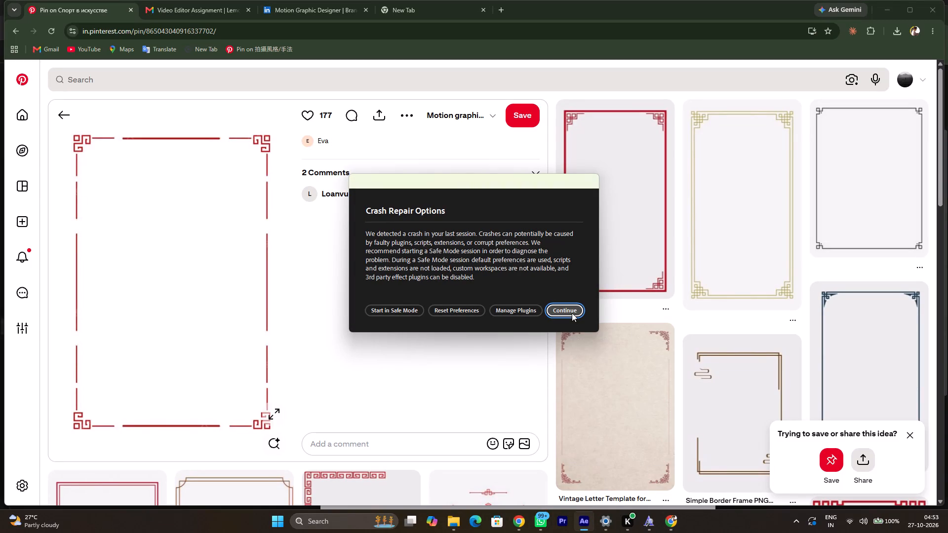
pyautogui.click(572, 312)
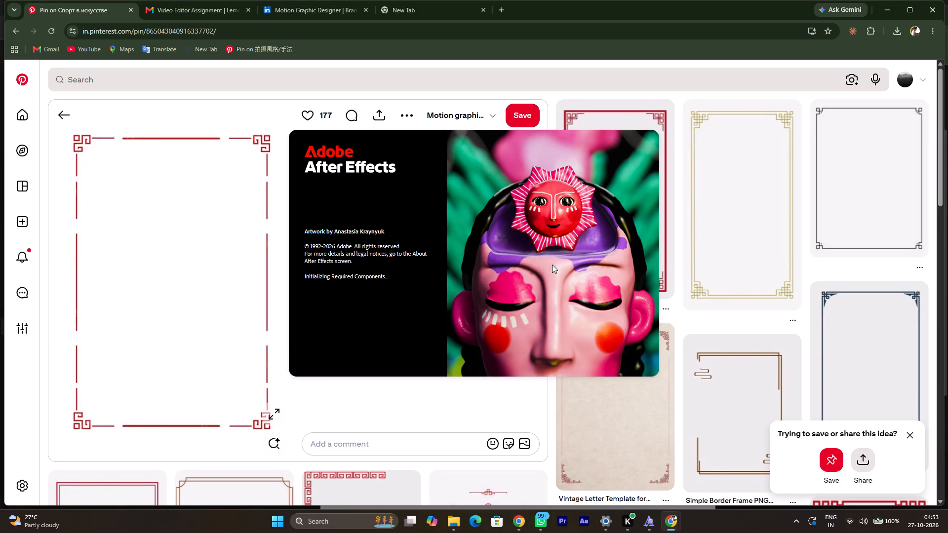
pyautogui.tripleClick(522, 212)
pyautogui.click(522, 212)
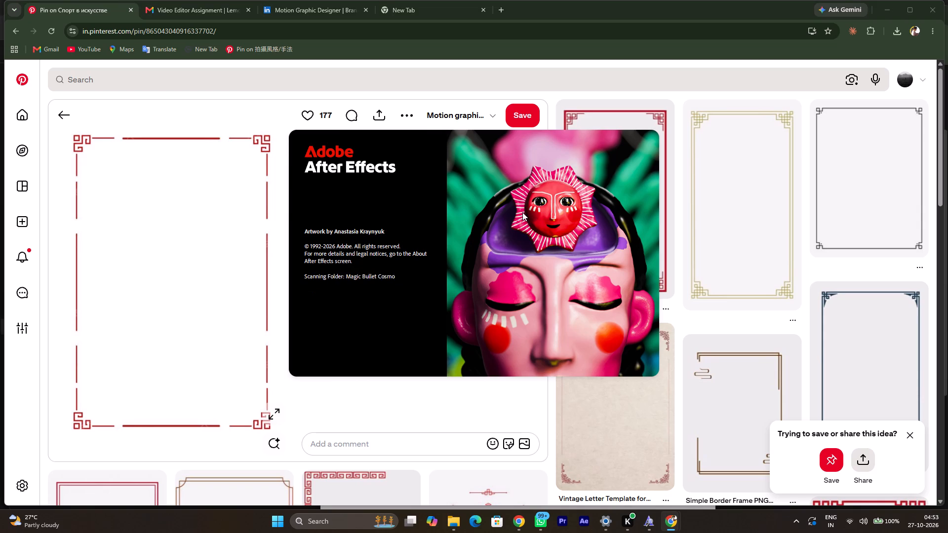
pyautogui.click(522, 212)
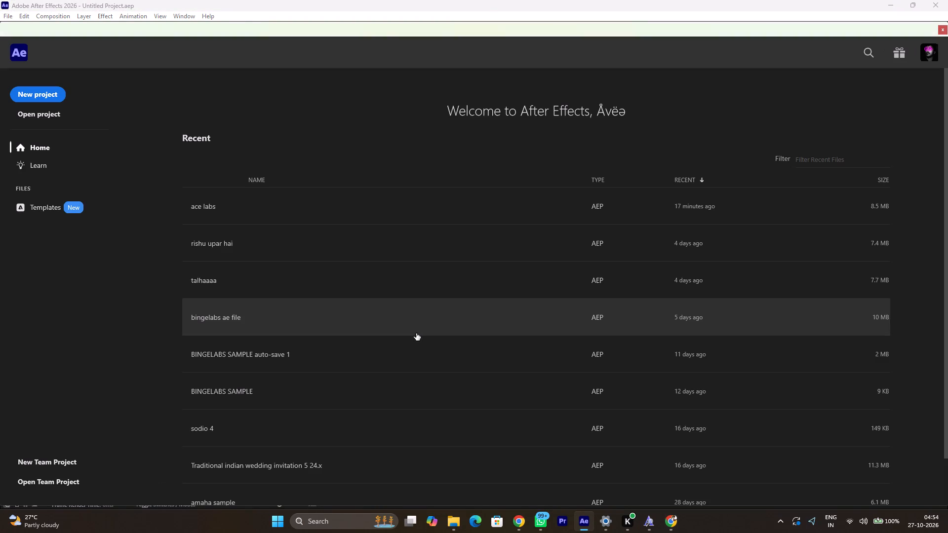
pyautogui.click(273, 194)
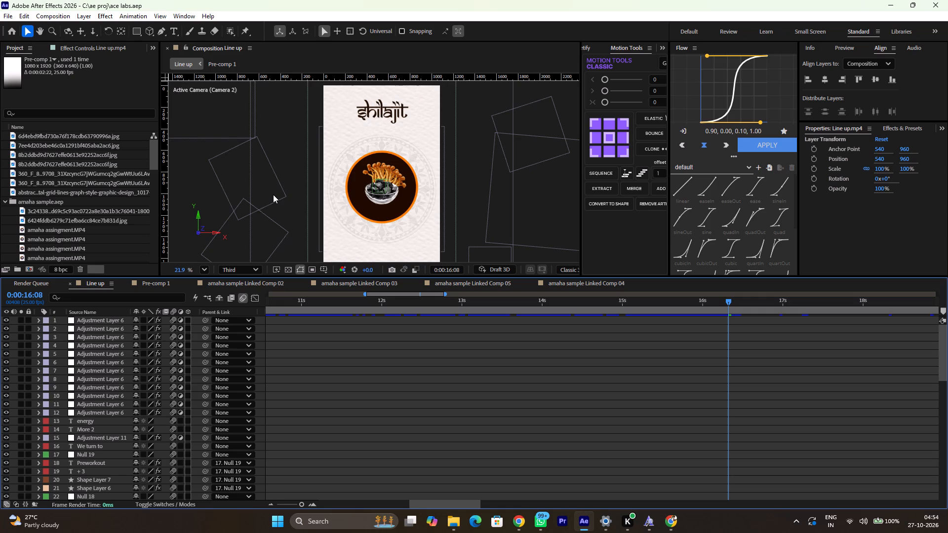
# Find the Shilajit 3 layer in the Line up composition and examine the whole frame at 0:00:14:11.
pyautogui.scroll(-2, 273, 194)
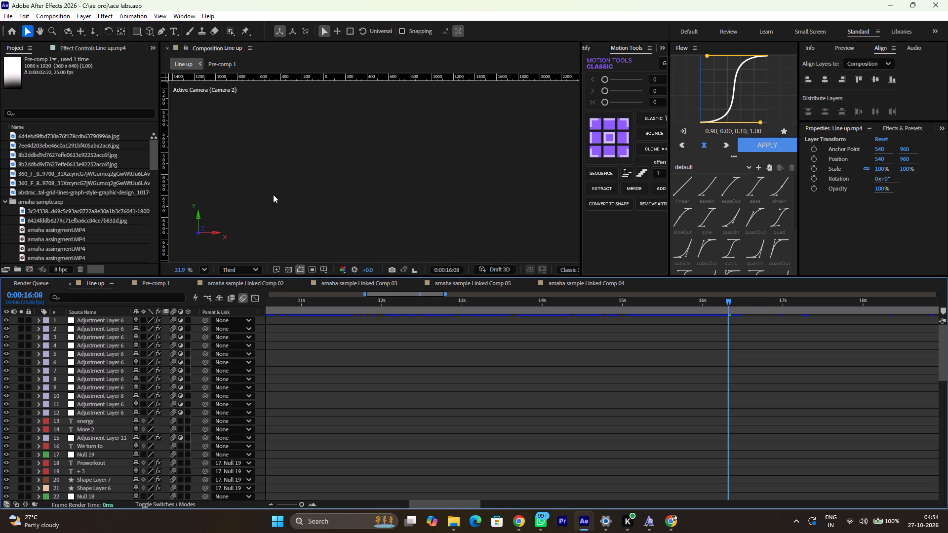
pyautogui.scroll(1, 273, 194)
pyautogui.scroll(7, 472, 415)
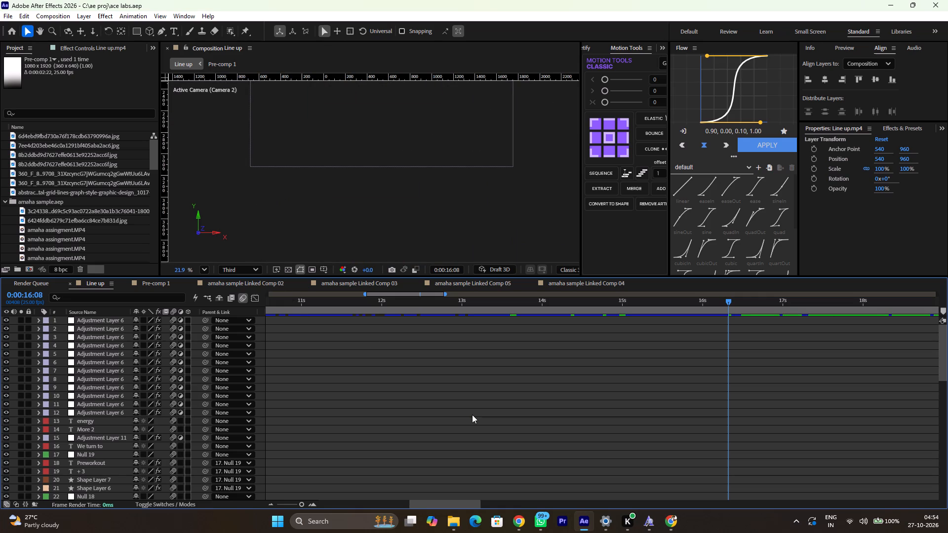
pyautogui.keyDown('ctrl'); pyautogui.keyDown('alt'); pyautogui.scroll(-3, 472, 415); pyautogui.keyUp('alt'); pyautogui.keyUp('ctrl')
pyautogui.scroll(-3, 472, 415)
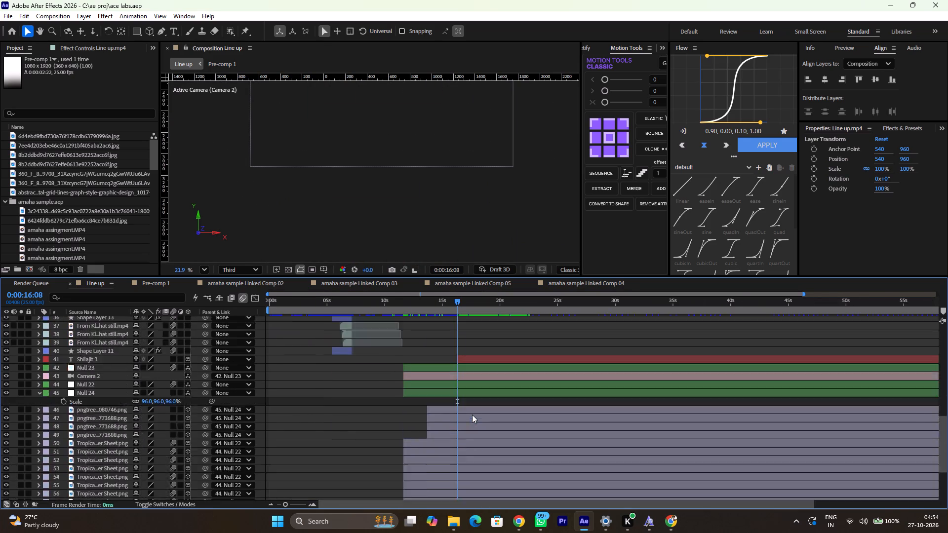
pyautogui.keyDown('alt'); pyautogui.scroll(-2, 447, 389); pyautogui.keyUp('alt')
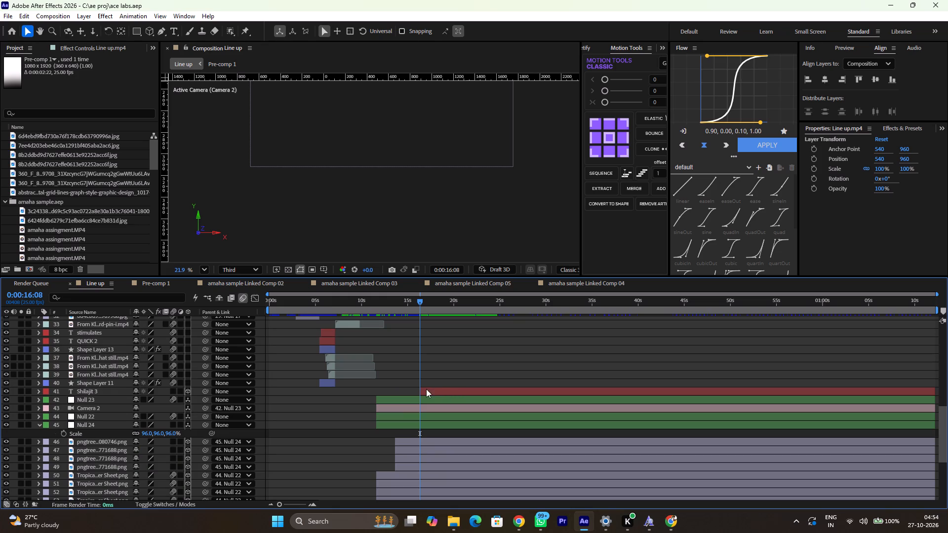
pyautogui.click(437, 391)
pyautogui.moveTo(413, 296); pyautogui.dragTo(404, 296)
pyautogui.moveTo(404, 296); pyautogui.dragTo(392, 304)
pyautogui.moveTo(392, 304); pyautogui.dragTo(403, 311)
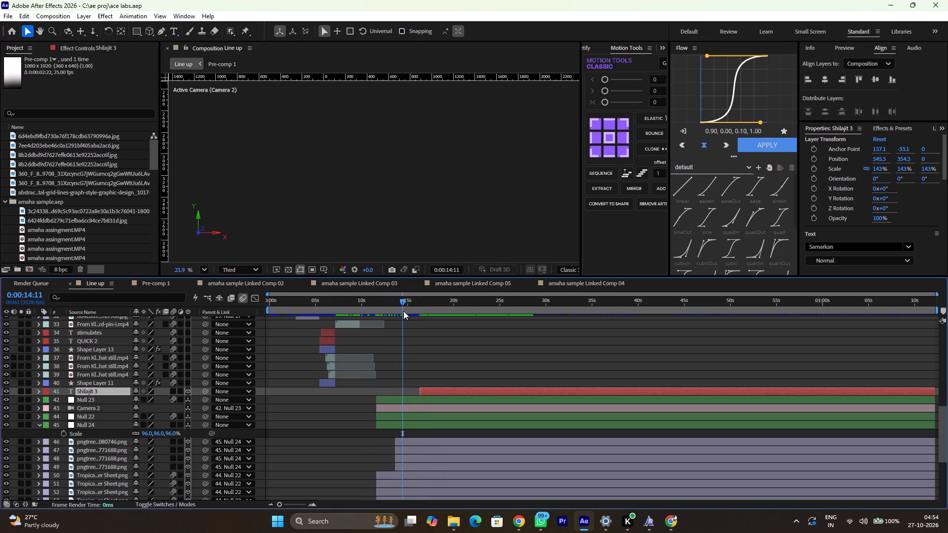
pyautogui.click(204, 271)
pyautogui.click(210, 281)
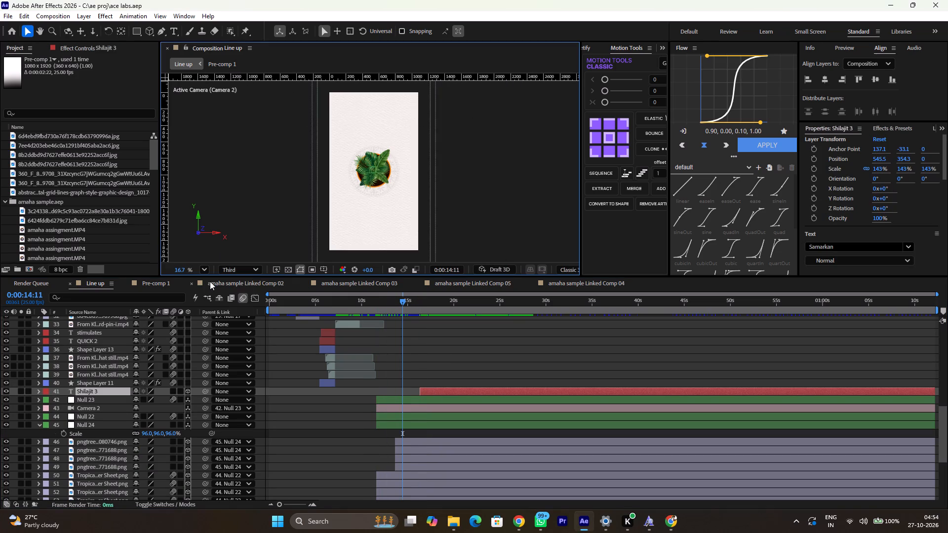
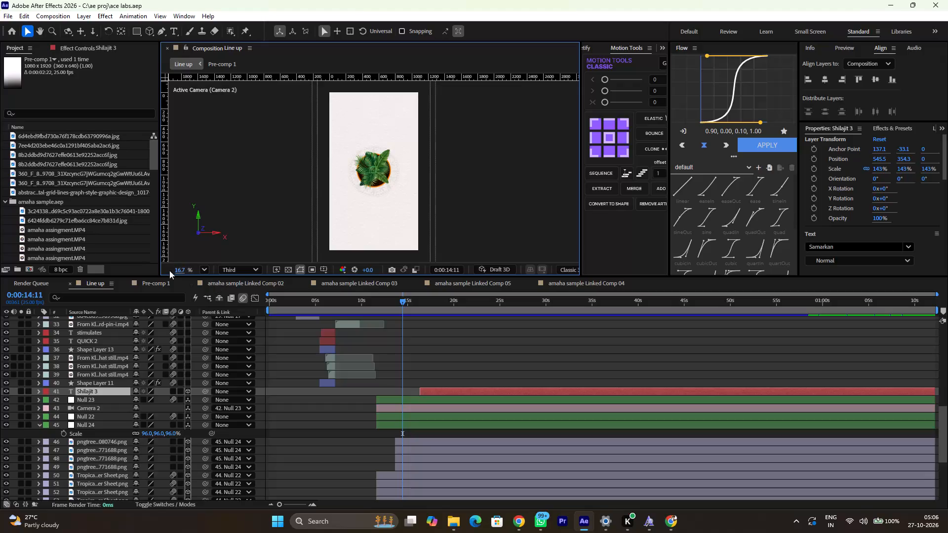
# Preview the herb scene and move the Shilajit 3 text layer earlier so it starts at about 0:00:15:00.
pyautogui.moveTo(158, 270); pyautogui.dragTo(125, 374)
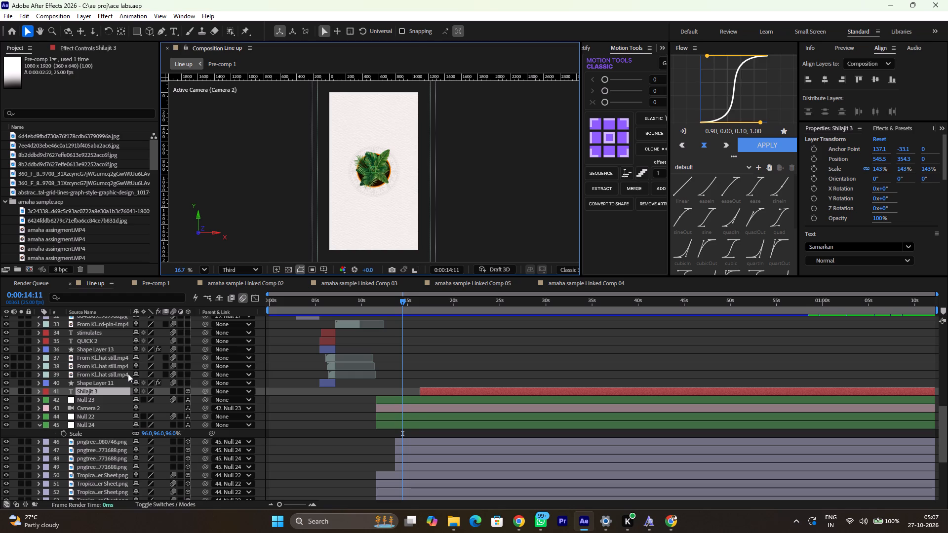
pyautogui.moveTo(380, 296); pyautogui.dragTo(365, 305)
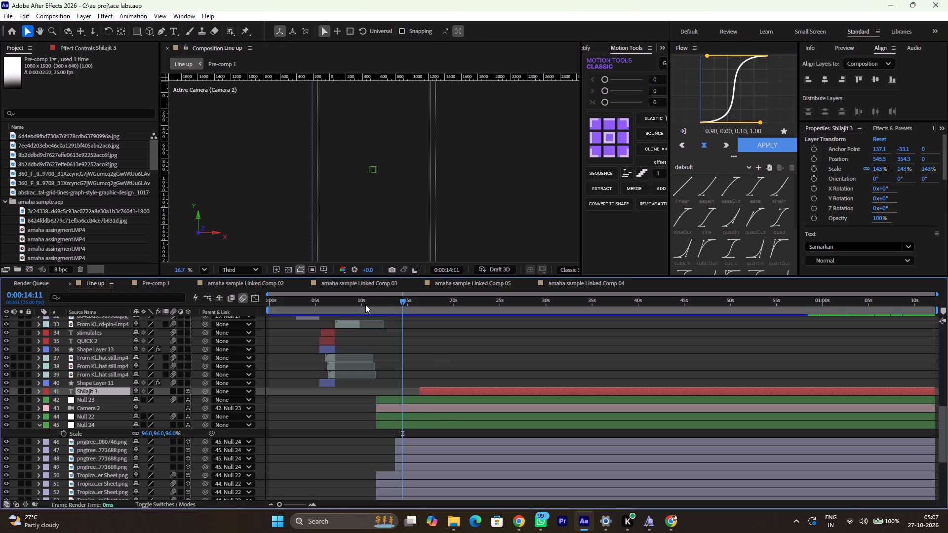
pyautogui.click(365, 305)
pyautogui.press('space')
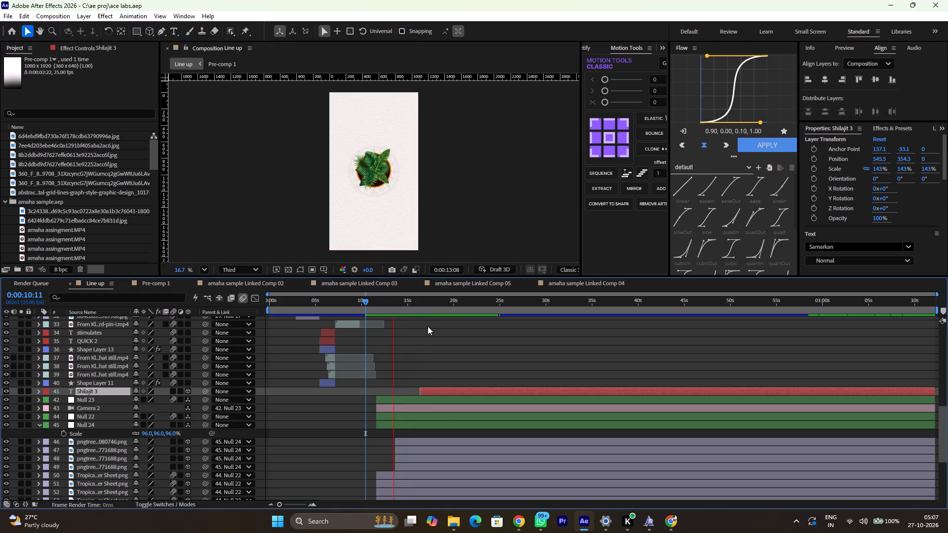
pyautogui.keyDown('ctrl'); pyautogui.keyDown('alt'); pyautogui.scroll(3, 421, 339); pyautogui.keyUp('alt'); pyautogui.keyUp('ctrl')
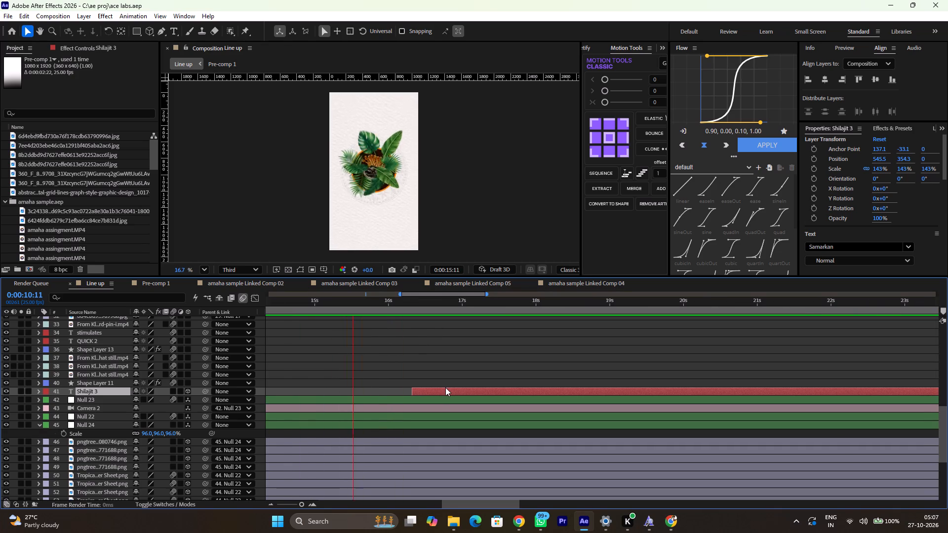
pyautogui.press('space')
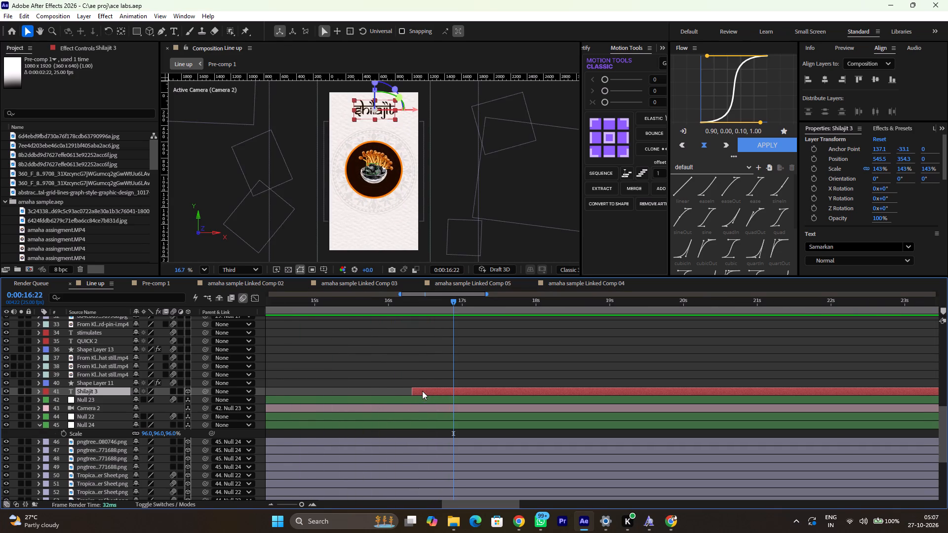
pyautogui.moveTo(423, 393); pyautogui.dragTo(330, 400)
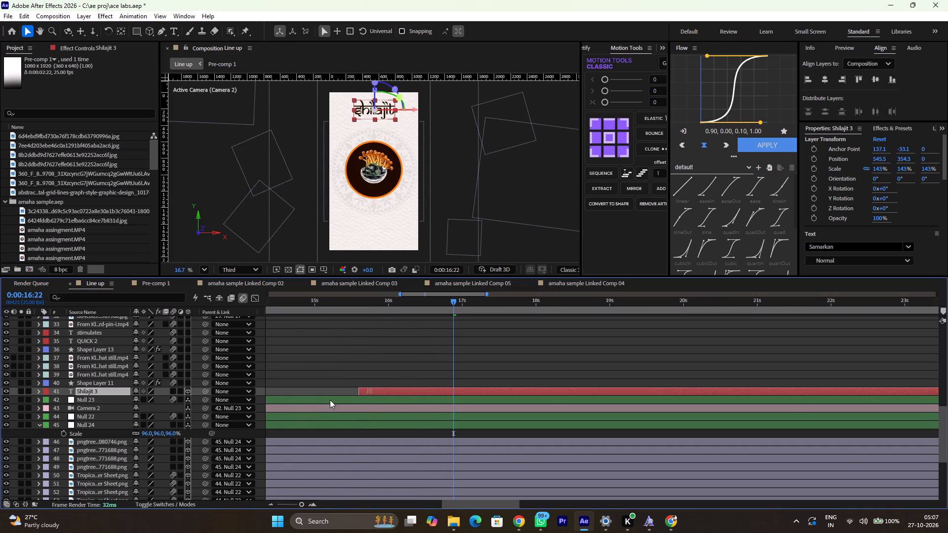
pyautogui.moveTo(330, 400); pyautogui.dragTo(278, 399)
pyautogui.keyDown('ctrl'); pyautogui.keyDown('alt'); pyautogui.scroll(-1, 381, 398); pyautogui.keyUp('alt'); pyautogui.keyUp('ctrl')
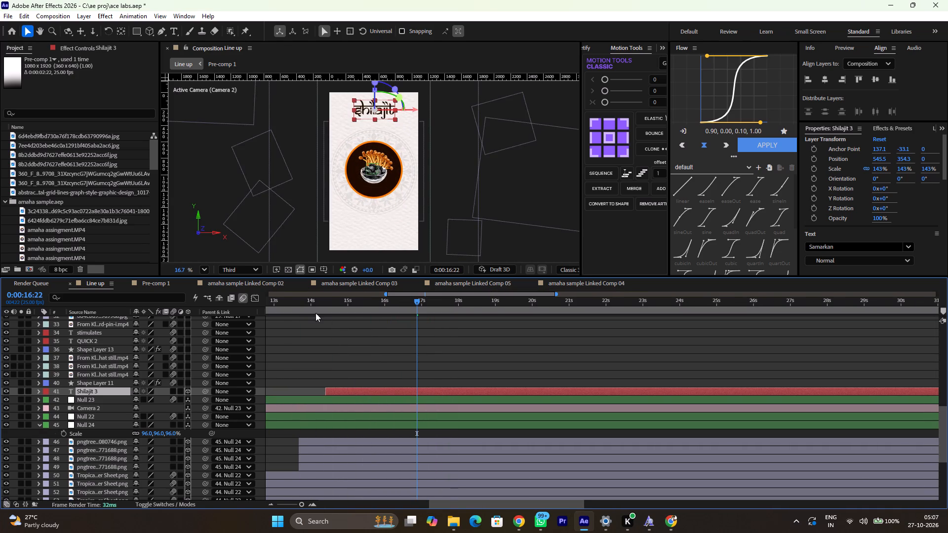
pyautogui.click(303, 303)
pyautogui.press('space')
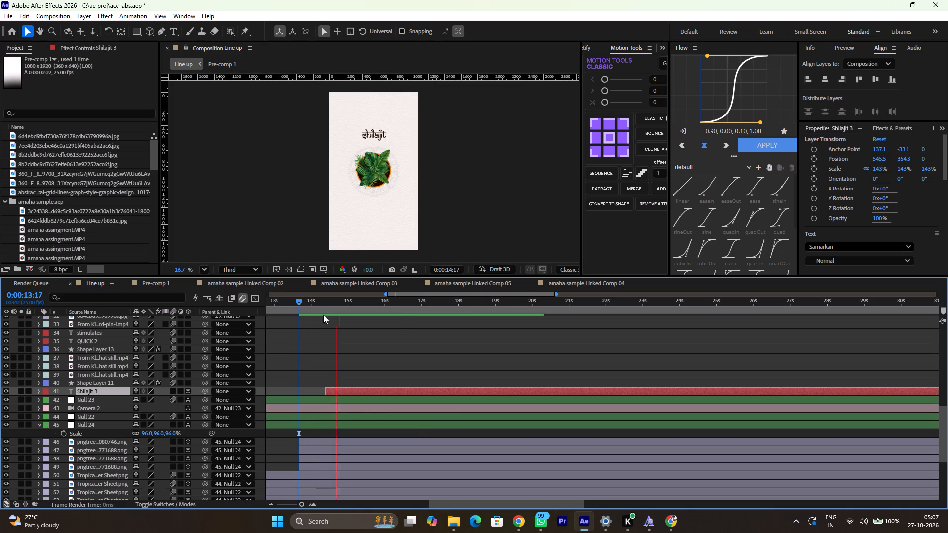
pyautogui.press('space')
pyautogui.moveTo(354, 392); pyautogui.dragTo(358, 392)
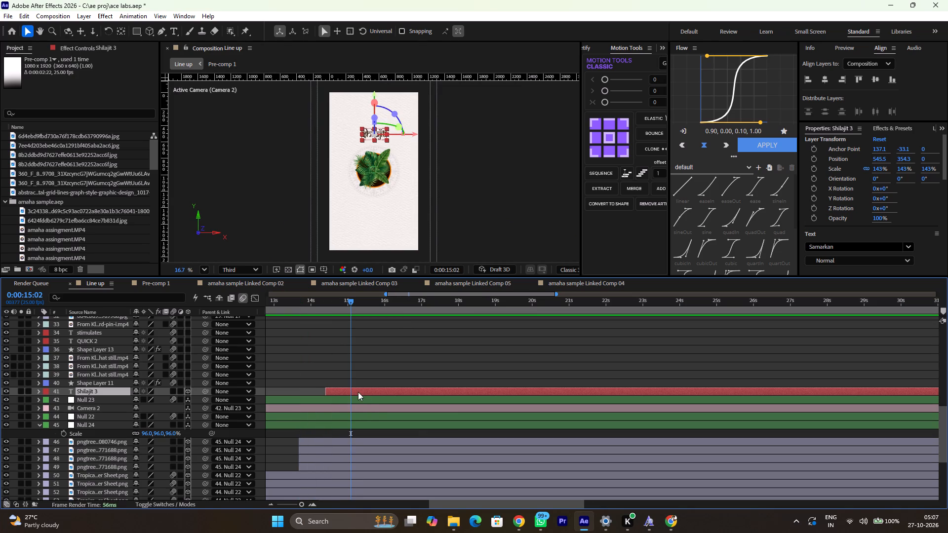
pyautogui.moveTo(358, 392); pyautogui.dragTo(374, 392)
# Duplicate the Shilajit 3 text layer, placing the copy's start at about 0:00:16:12 and its Y position at 654.3.
pyautogui.hotkey('ctrl', 'd')
pyautogui.moveTo(359, 386); pyautogui.dragTo(389, 386)
pyautogui.moveTo(378, 389); pyautogui.dragTo(436, 390)
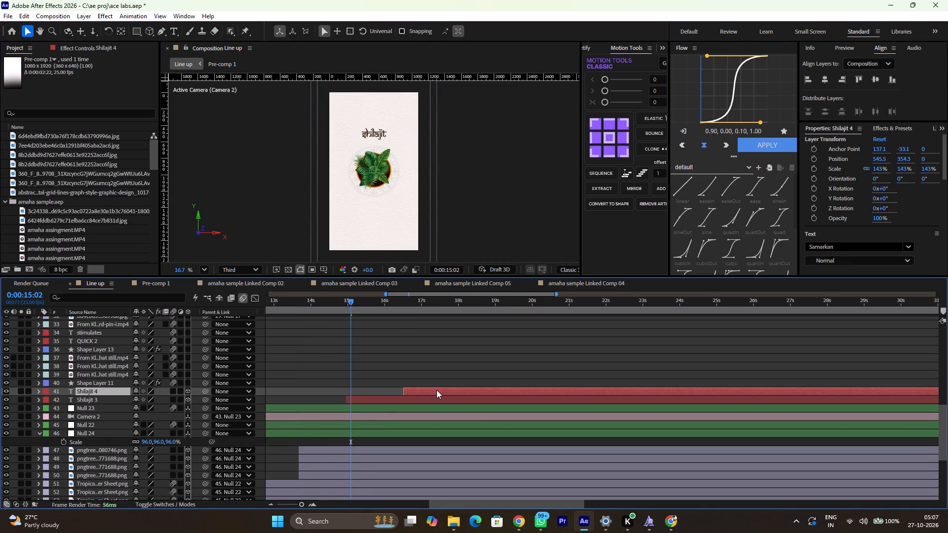
pyautogui.hotkey('shift', 'Down')
pyautogui.hotkey('shift', 'Down')
pyautogui.hotkey('shift', 'Down')
pyautogui.hotkey('shift', 'Down')
pyautogui.hotkey('shift', 'Down')
# Replace the duplicated title's text with "Cordyceps Mushroom" copied from the Shilajit Script PDF in Chrome.
pyautogui.moveTo(423, 298); pyautogui.dragTo(435, 301)
pyautogui.doubleClick(355, 131)
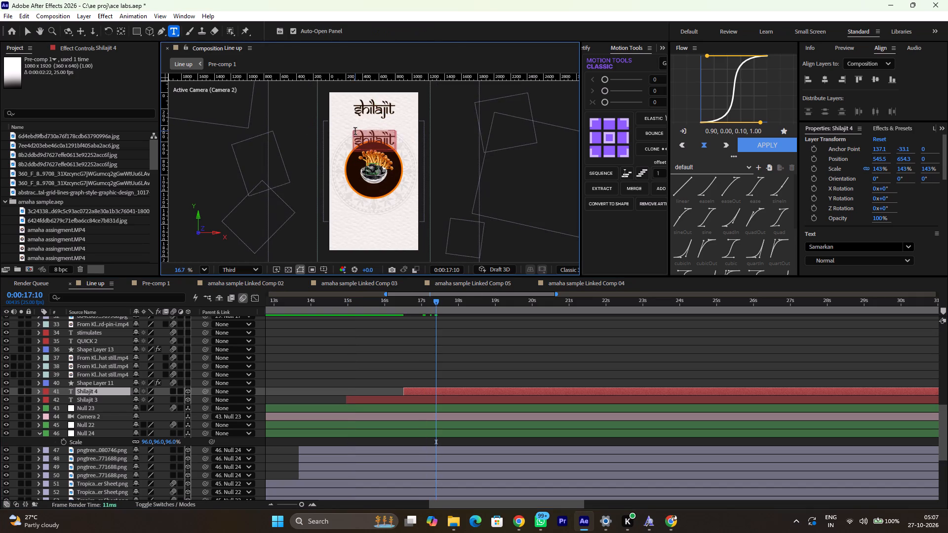
pyautogui.hotkey('ctrl', 'v')
pyautogui.hotkey('alt', 'Tab')
pyautogui.hotkey('alt', 'Tab')
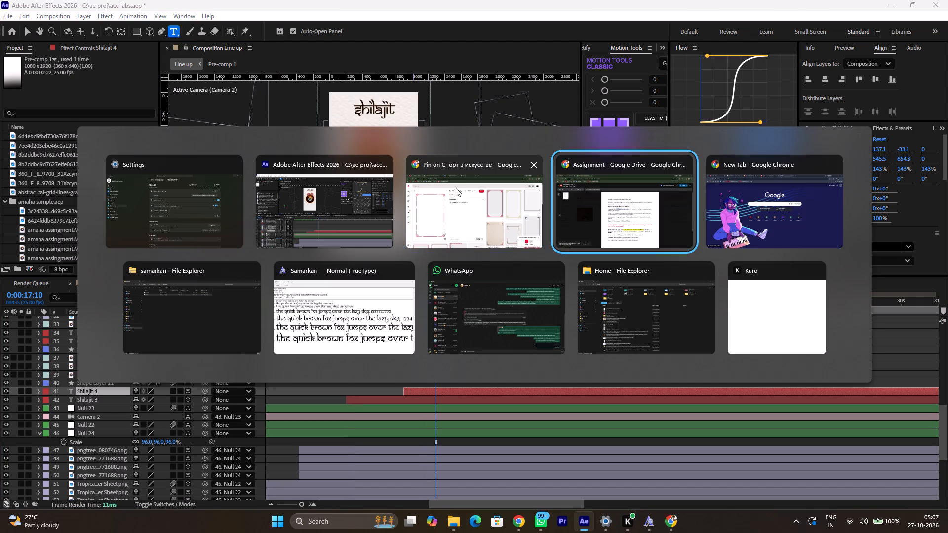
pyautogui.hotkey('ctrl', 'c')
pyautogui.press('Tab')
pyautogui.hotkey('alt', 'Tab')
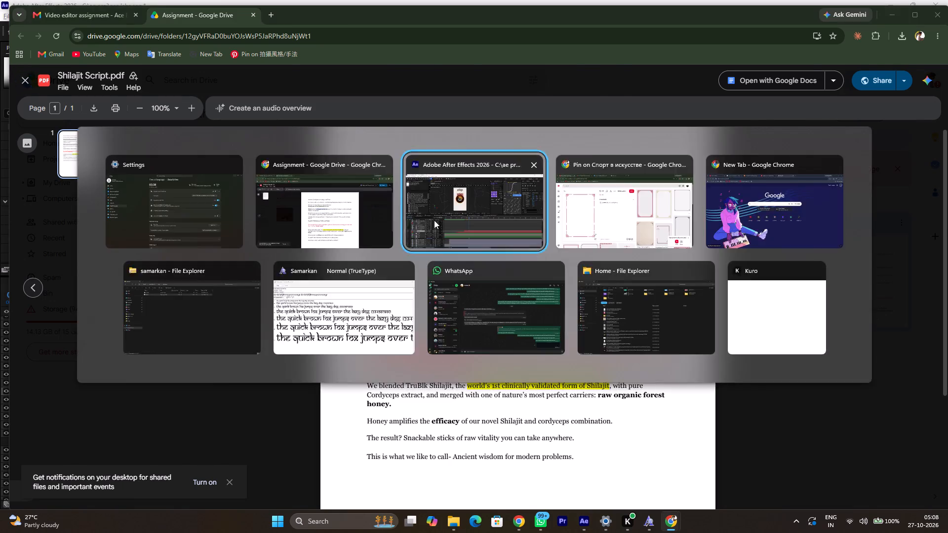
pyautogui.hotkey('ctrl', 'v')
# Set the whole Cordyceps Mushroom text to Helvetica Regular and scale its layer to 48%.
pyautogui.hotkey('ctrl', 'a')
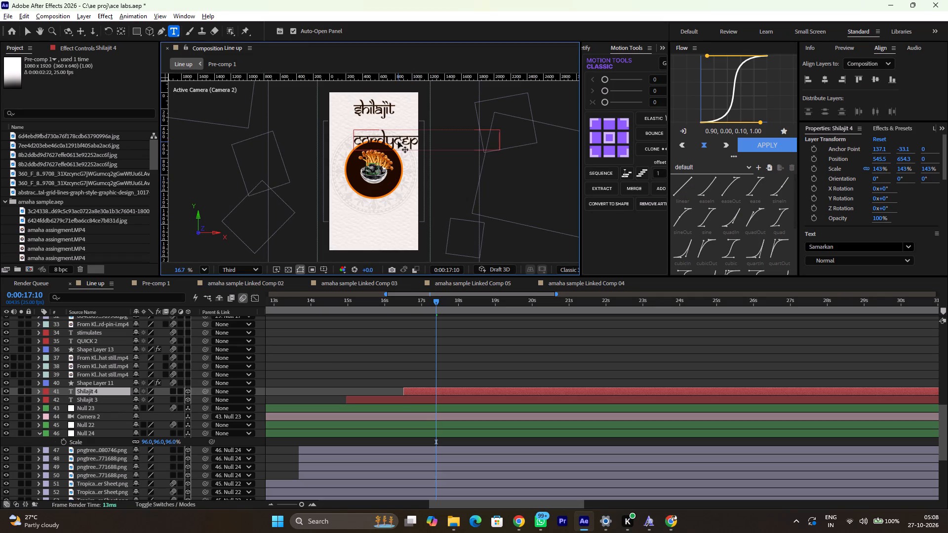
pyautogui.click(839, 246)
pyautogui.write('hel')
pyautogui.press('Return')
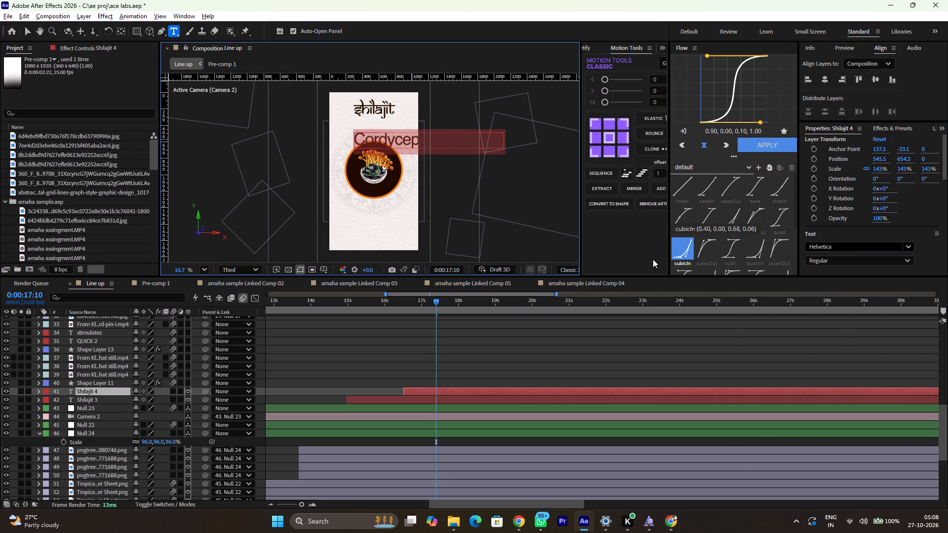
pyautogui.click(430, 380)
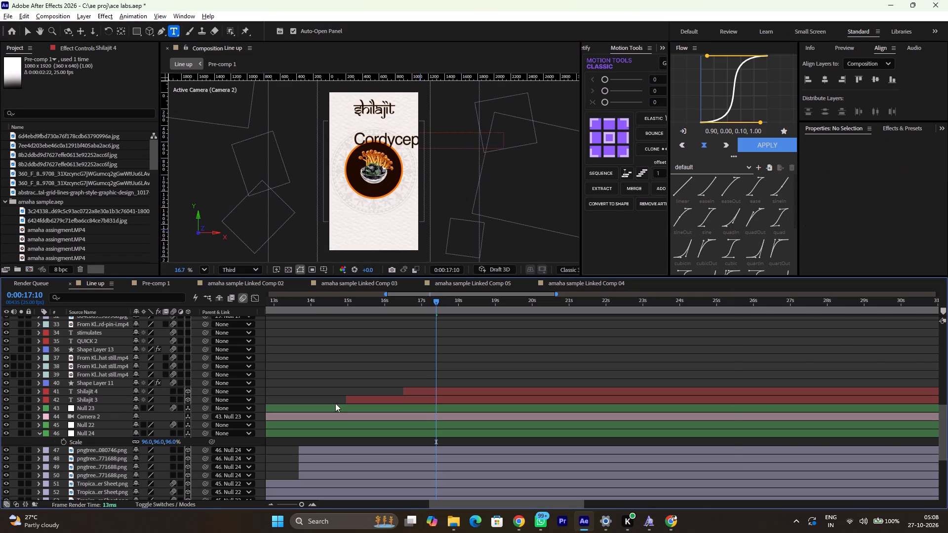
pyautogui.click(105, 388)
pyautogui.press('s')
pyautogui.moveTo(150, 401); pyautogui.dragTo(105, 403)
# Make only the word Cordyceps bold, with tracking of -87 and a noticeably larger font size than Mushroom.
pyautogui.keyDown('ctrl'); pyautogui.scroll(12, 366, 213); pyautogui.keyUp('ctrl')
pyautogui.scroll(-1, 366, 213)
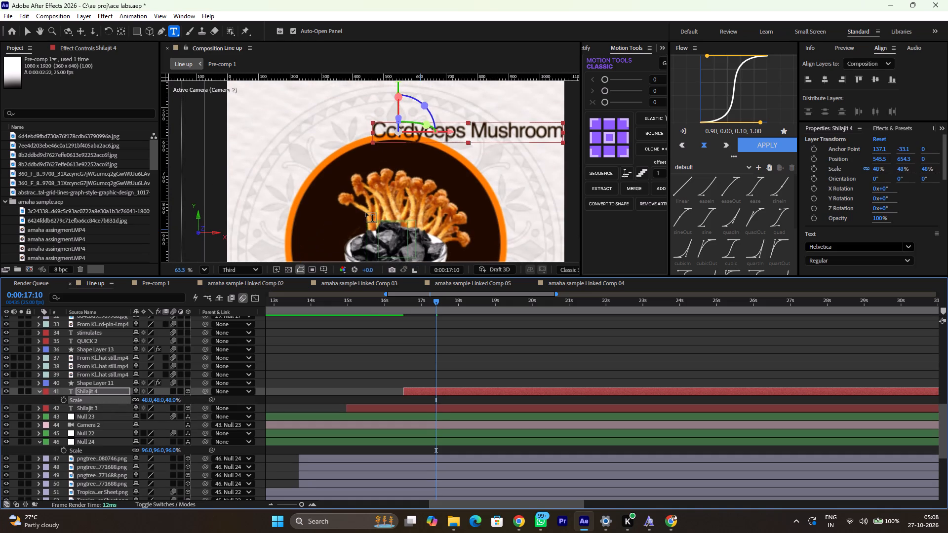
pyautogui.doubleClick(461, 128)
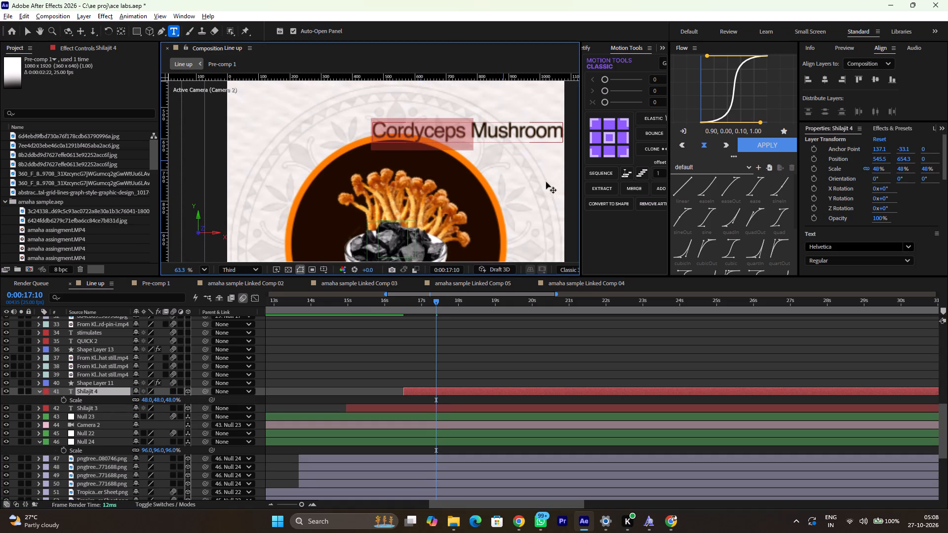
pyautogui.click(826, 263)
pyautogui.press('Down')
pyautogui.press('Down')
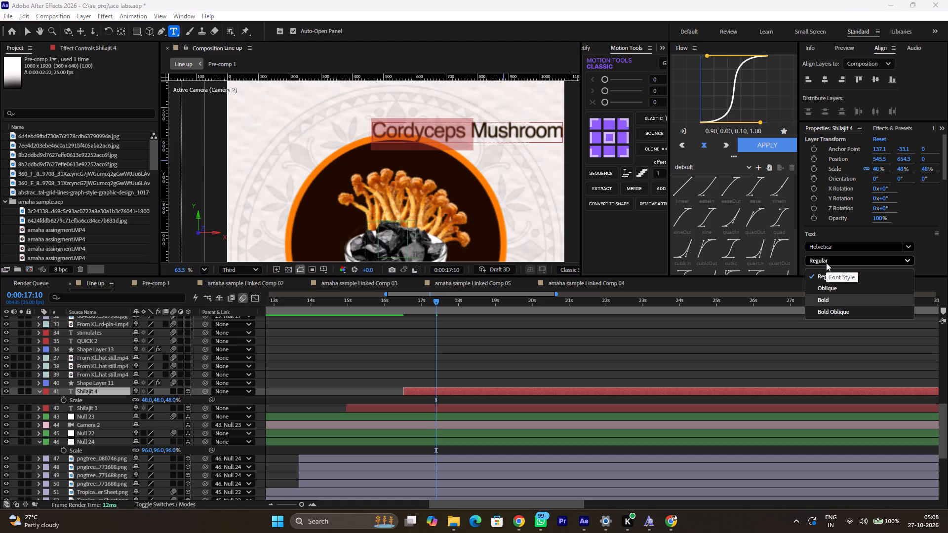
pyautogui.press('Return')
pyautogui.scroll(-1, 834, 238)
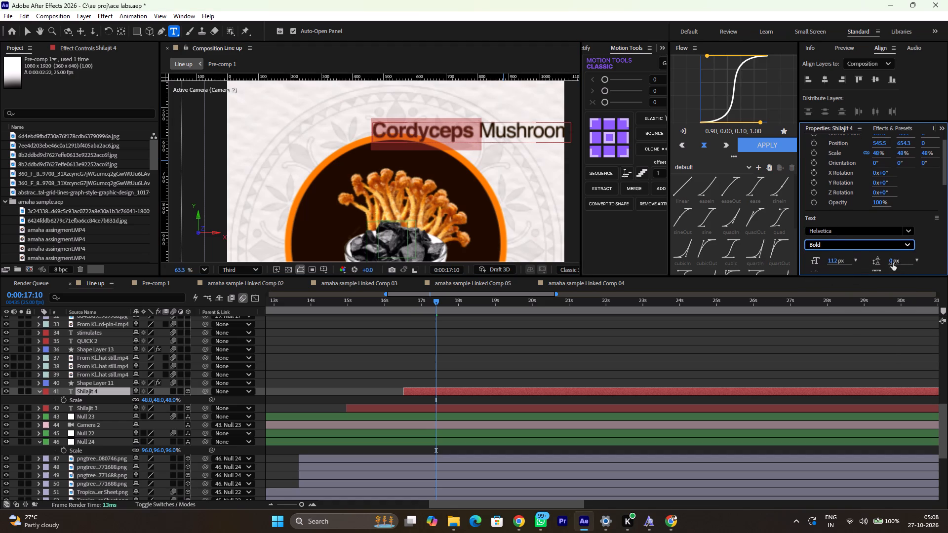
pyautogui.scroll(-1, 883, 261)
pyautogui.moveTo(892, 245); pyautogui.dragTo(871, 252)
pyautogui.moveTo(833, 232); pyautogui.dragTo(864, 230)
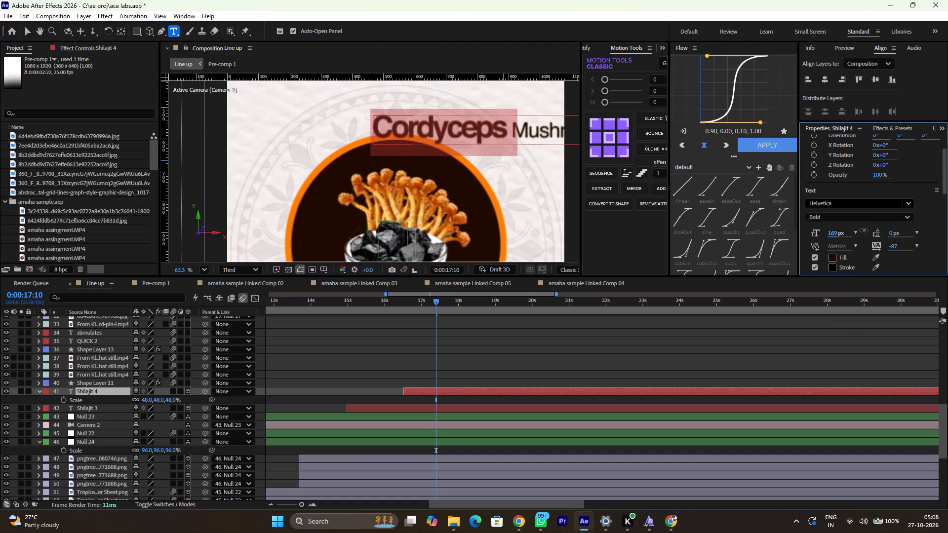
pyautogui.moveTo(864, 230); pyautogui.dragTo(876, 230)
pyautogui.click(499, 375)
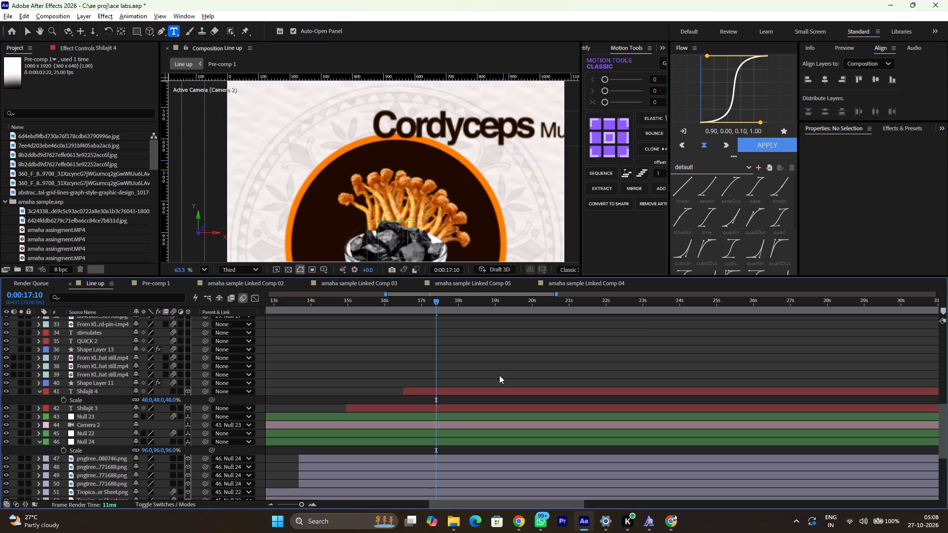
# Position the Cordyceps Mushroom text between the shilajit title and the orange circle, and scale it to 40%.
pyautogui.scroll(1, 442, 173)
pyautogui.press('v')
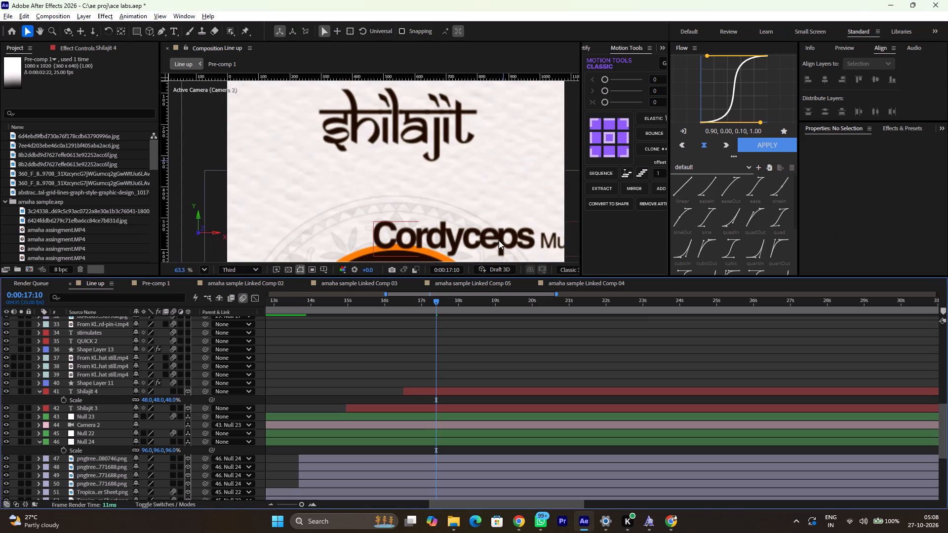
pyautogui.click(499, 239)
pyautogui.click(443, 398)
pyautogui.click(445, 396)
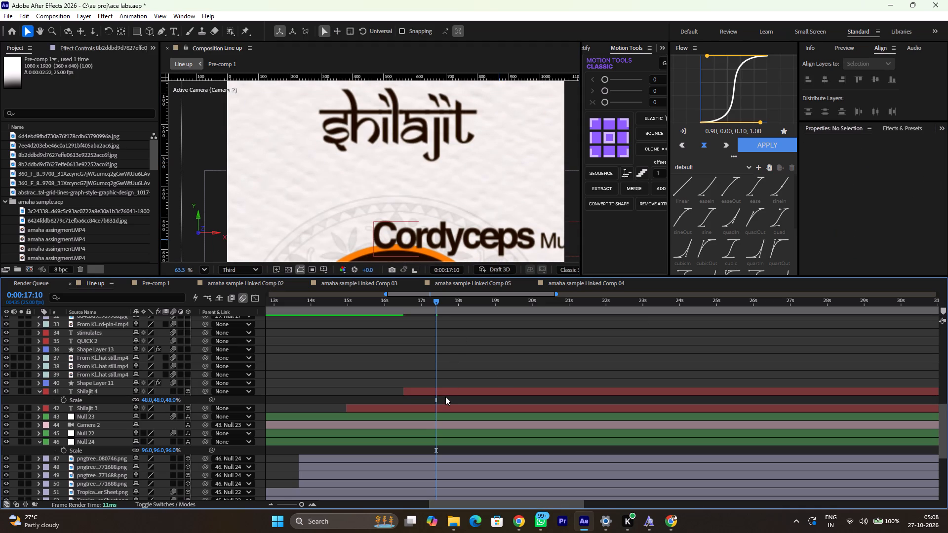
pyautogui.click(450, 384)
pyautogui.click(448, 393)
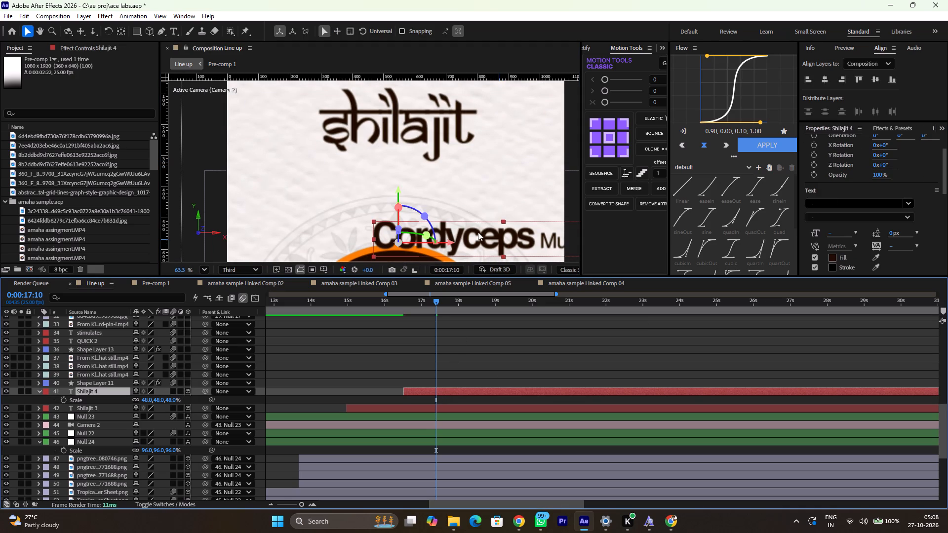
pyautogui.moveTo(483, 235); pyautogui.dragTo(410, 190)
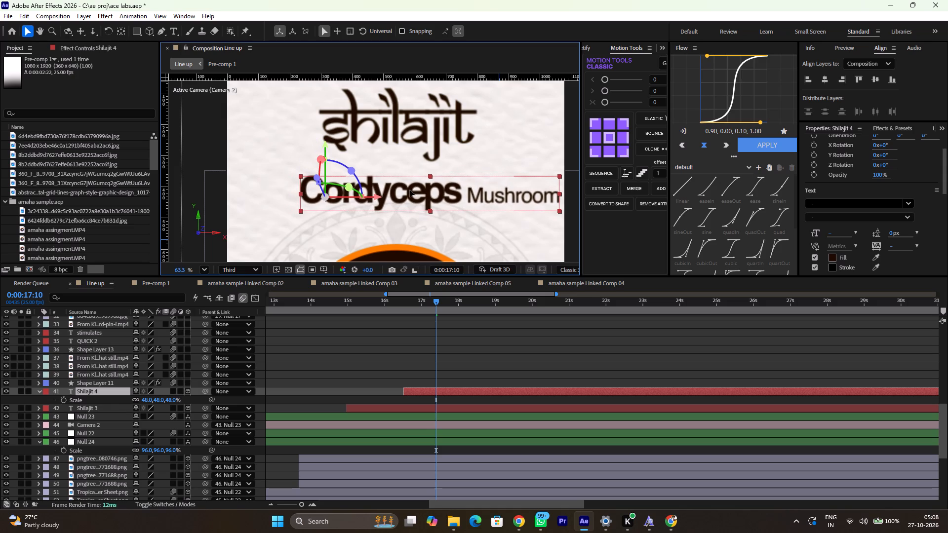
pyautogui.moveTo(410, 190); pyautogui.dragTo(410, 219)
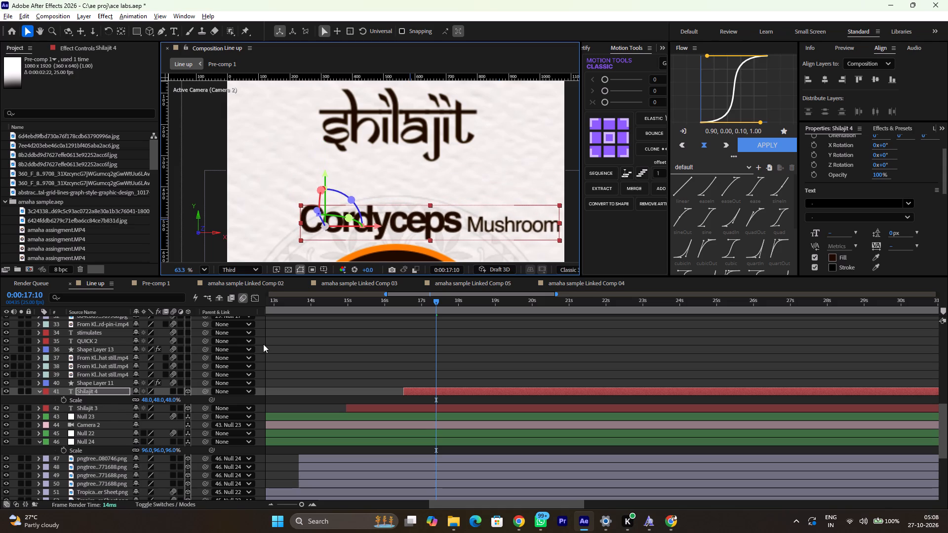
pyautogui.click(145, 401)
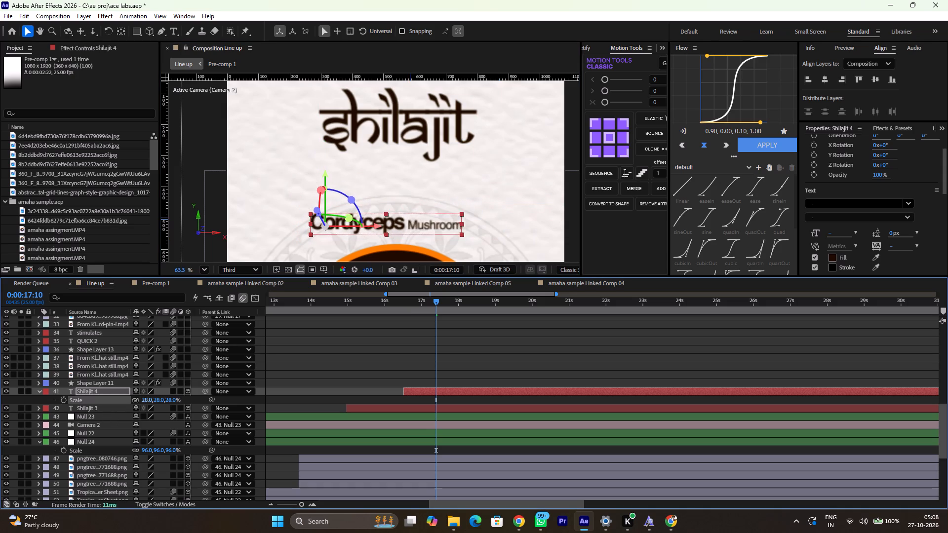
pyautogui.moveTo(406, 220); pyautogui.dragTo(429, 222)
# Move the shilajit title down and left so it sits just above the Cordyceps Mushroom line, staggered to its left.
pyautogui.click(440, 408)
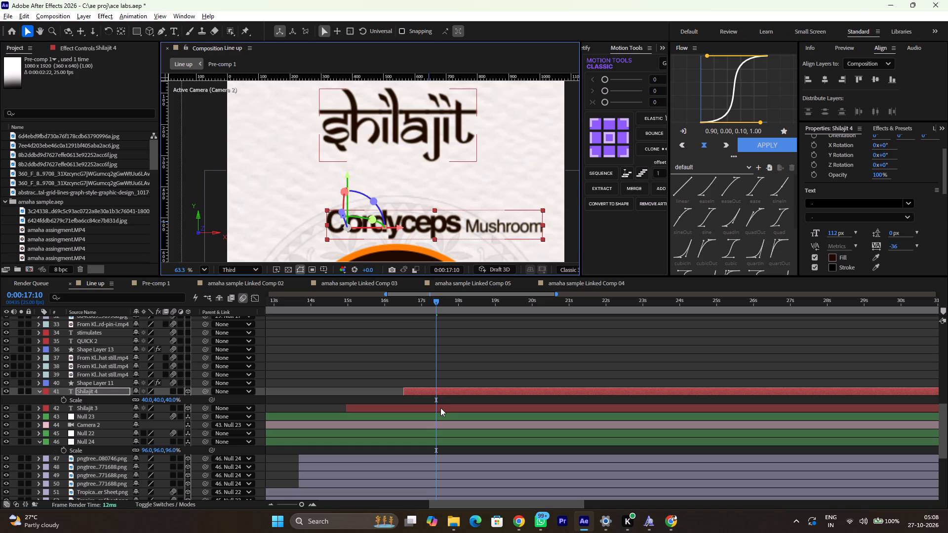
pyautogui.moveTo(430, 145); pyautogui.dragTo(355, 198)
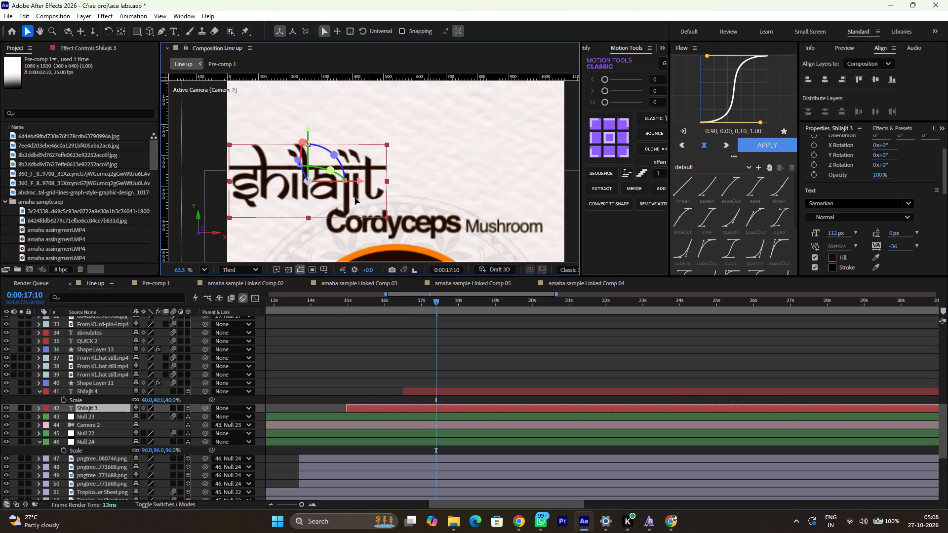
pyautogui.moveTo(355, 198); pyautogui.dragTo(363, 196)
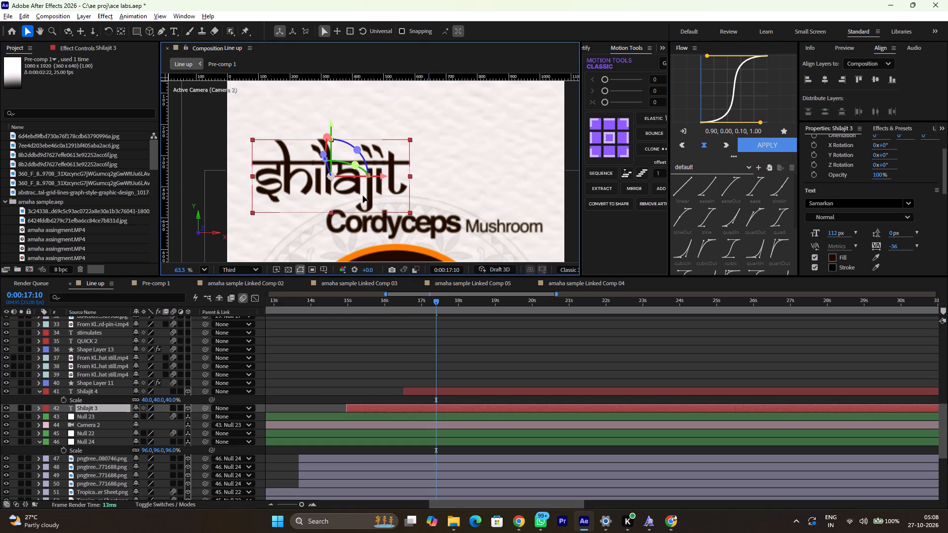
pyautogui.moveTo(363, 196); pyautogui.dragTo(371, 196)
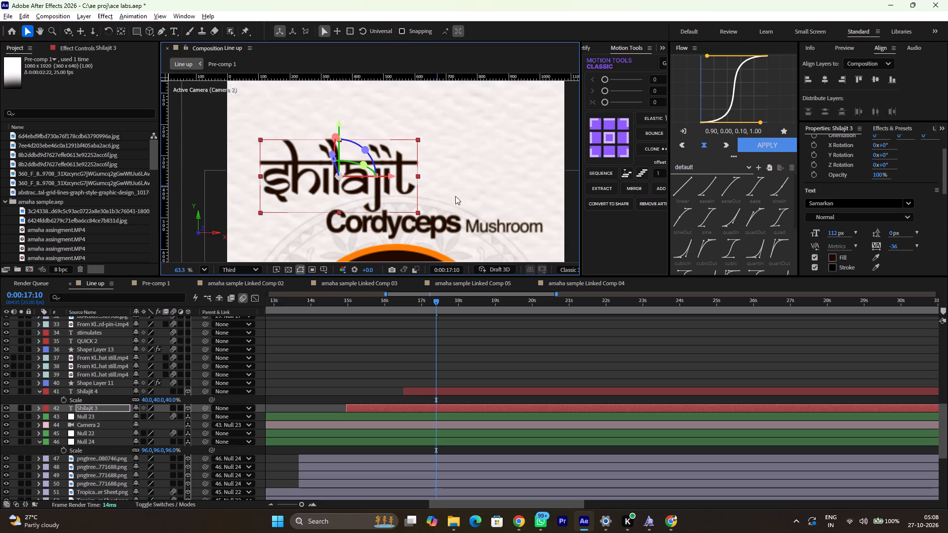
# Center the anchor points of both the Shilajit 3 and Shilajit 4 text layers.
pyautogui.keyDown('ctrl'); pyautogui.keyDown('alt'); pyautogui.scroll(-5, 471, 188); pyautogui.keyUp('alt'); pyautogui.keyUp('ctrl')
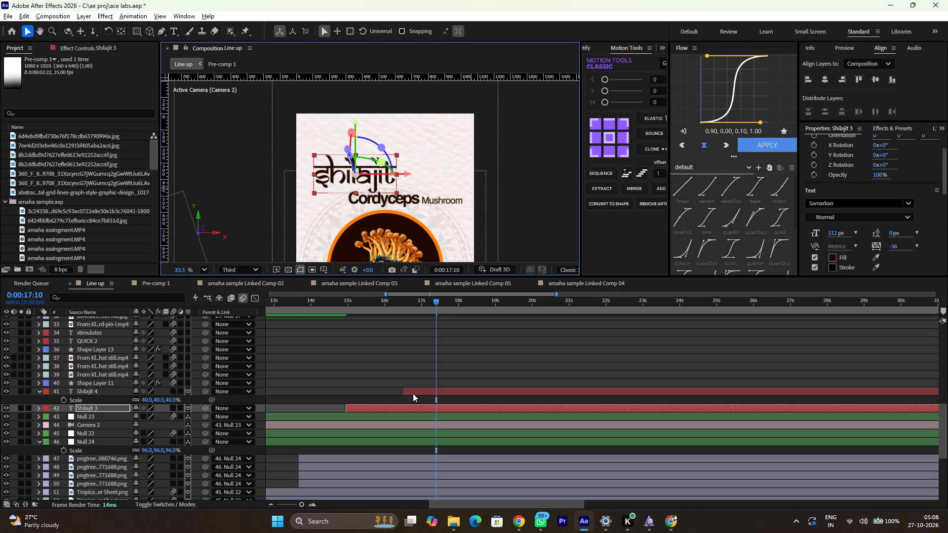
pyautogui.keyDown('shift'); pyautogui.click(432, 393); pyautogui.keyUp('shift')
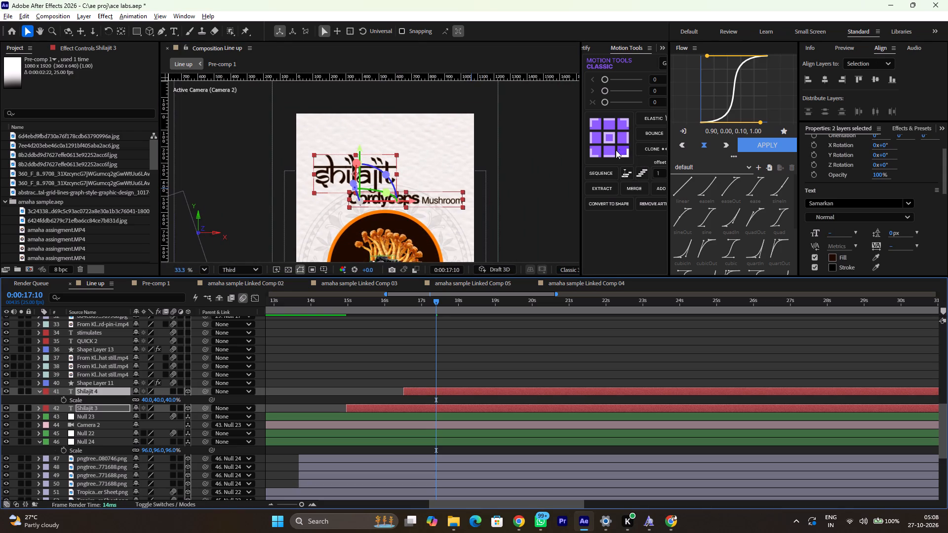
pyautogui.click(613, 144)
pyautogui.click(610, 135)
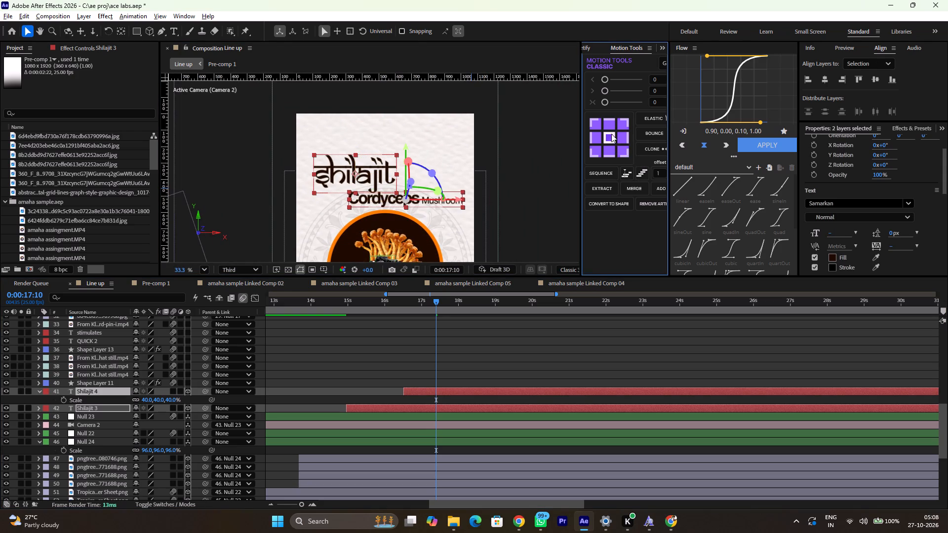
# Parent the shilajit and Cordyceps Mushroom text layers to a new shared null and scale that null to 75%.
pyautogui.click(662, 191)
pyautogui.press('s')
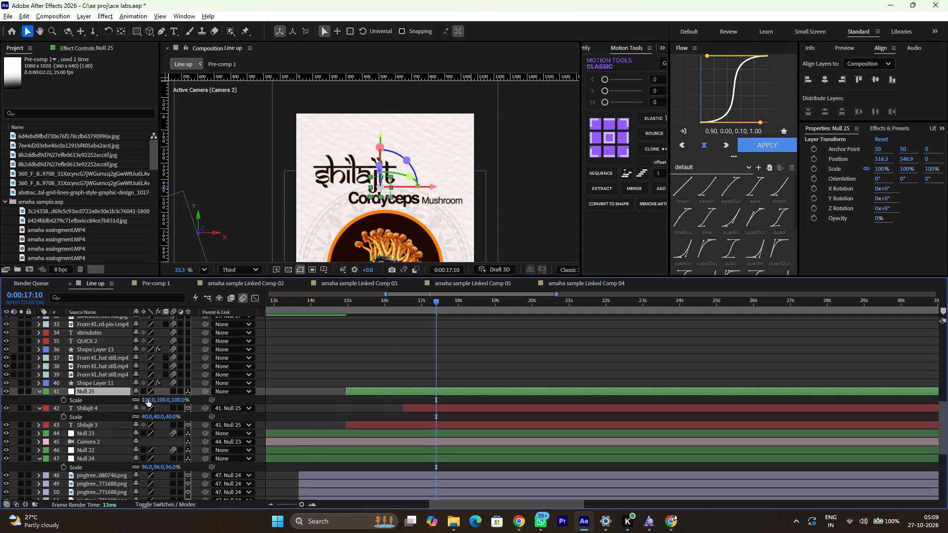
pyautogui.moveTo(148, 400); pyautogui.dragTo(140, 406)
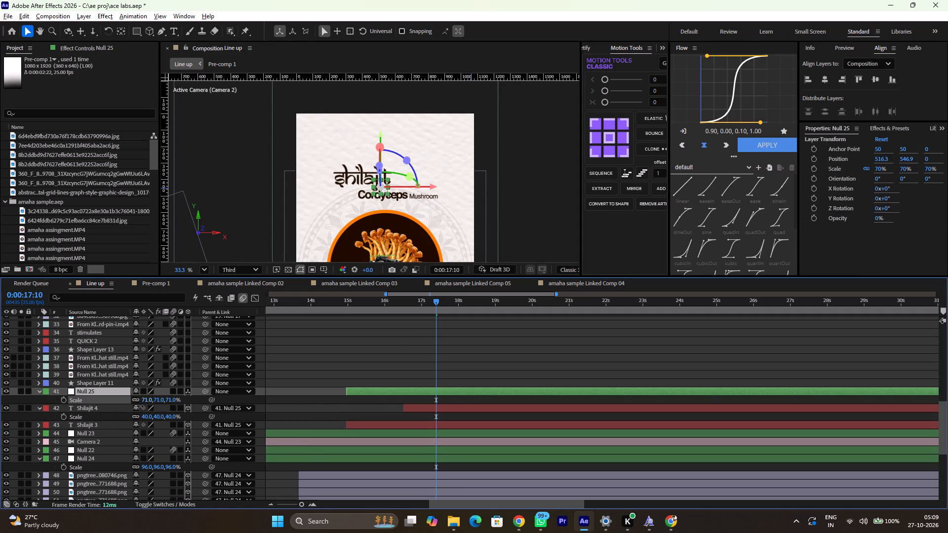
pyautogui.moveTo(140, 406); pyautogui.dragTo(141, 405)
# Nudge the text group's null slightly right and down to position 534.3, 552.9, above the orange circle.
pyautogui.press('Right')
pyautogui.press('Right')
pyautogui.press('Right')
pyautogui.press('Right')
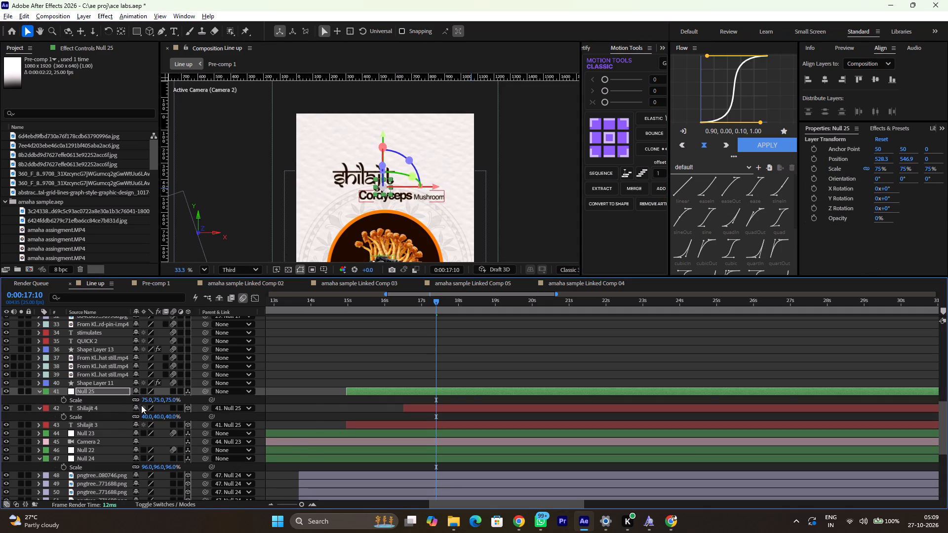
pyautogui.press('Down')
pyautogui.press('Down')
pyautogui.press('Right')
pyautogui.press('Right')
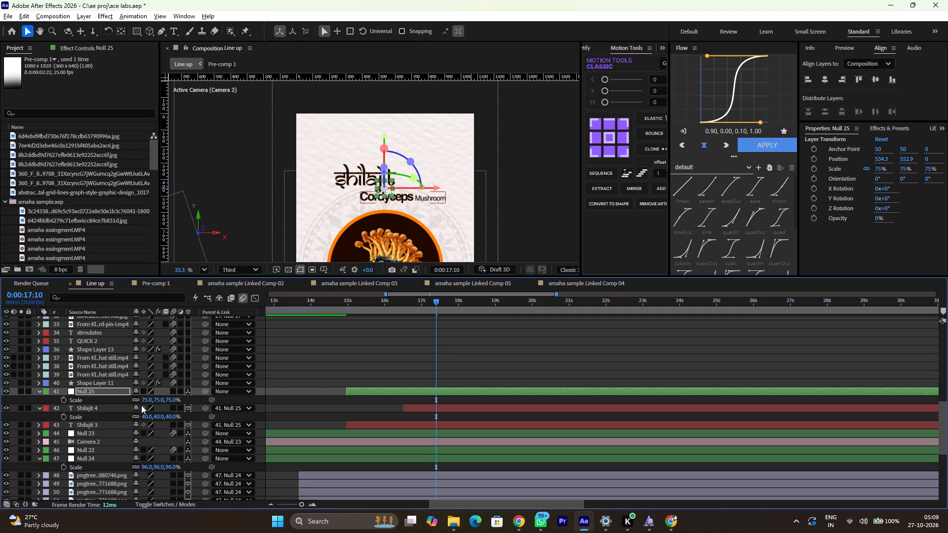
# Preview the title timing, shift the Cordyceps Mushroom layer (Shilajit 4) earlier to start at 0:00:16:00, and play it back.
pyautogui.keyDown('ctrl'); pyautogui.scroll(-3, 408, 182); pyautogui.keyUp('ctrl')
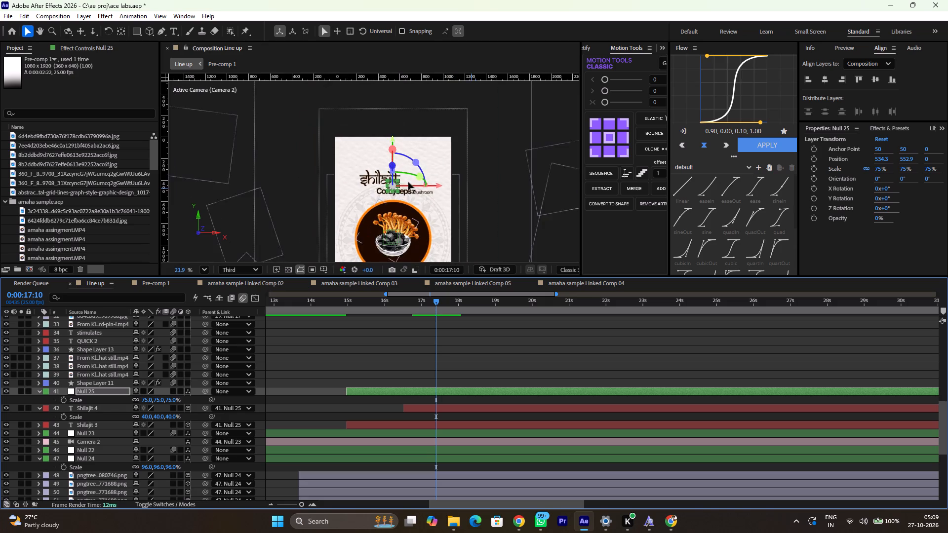
pyautogui.keyDown('ctrl'); pyautogui.scroll(-2, 408, 182); pyautogui.keyUp('ctrl')
pyautogui.click(360, 371)
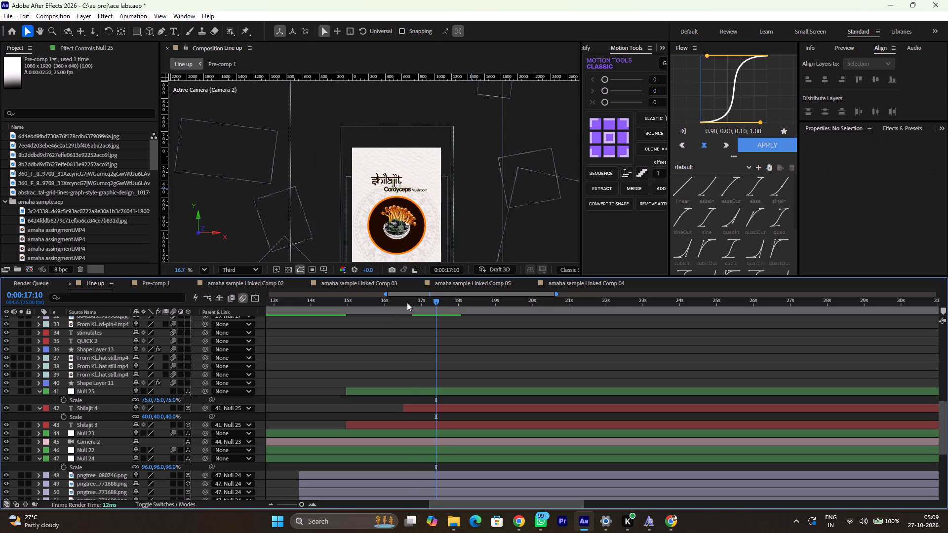
pyautogui.moveTo(407, 303); pyautogui.dragTo(362, 314)
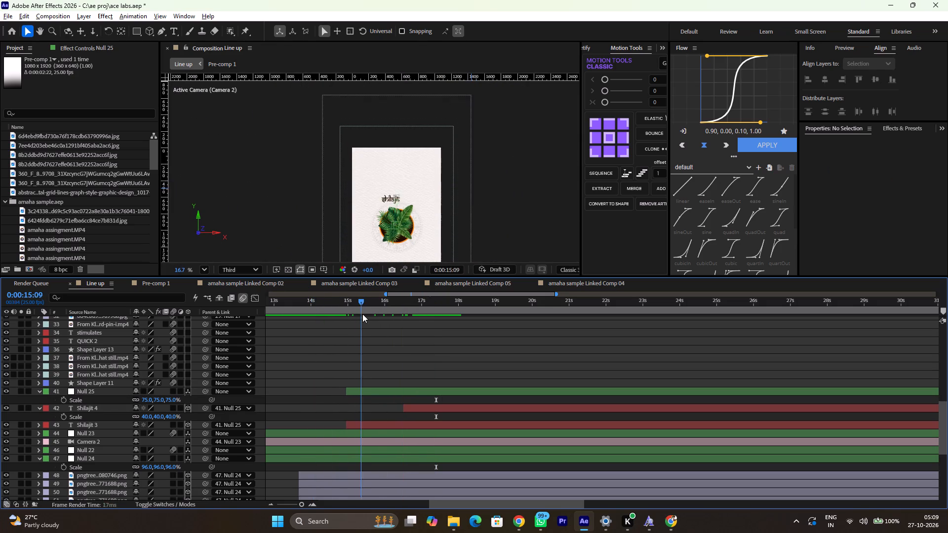
pyautogui.moveTo(362, 314); pyautogui.dragTo(299, 316)
pyautogui.press('space')
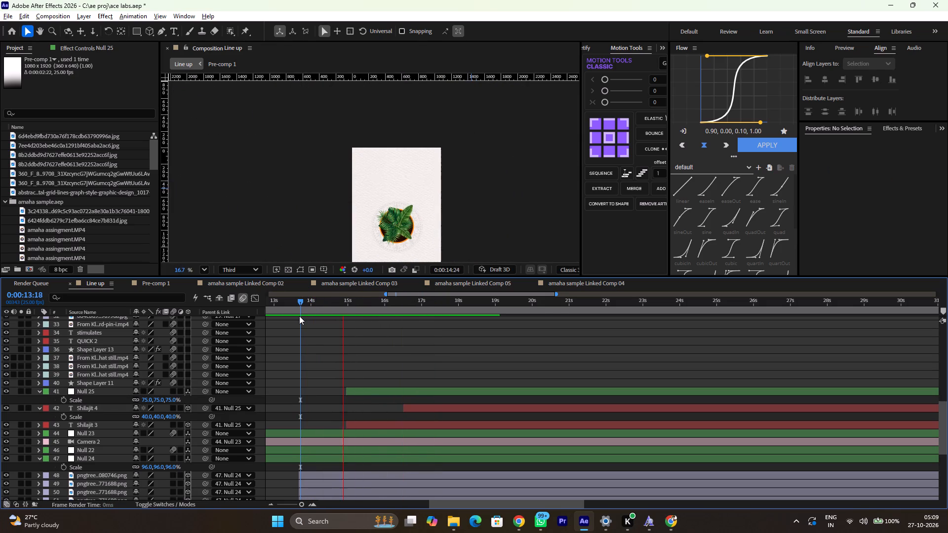
pyautogui.press('space')
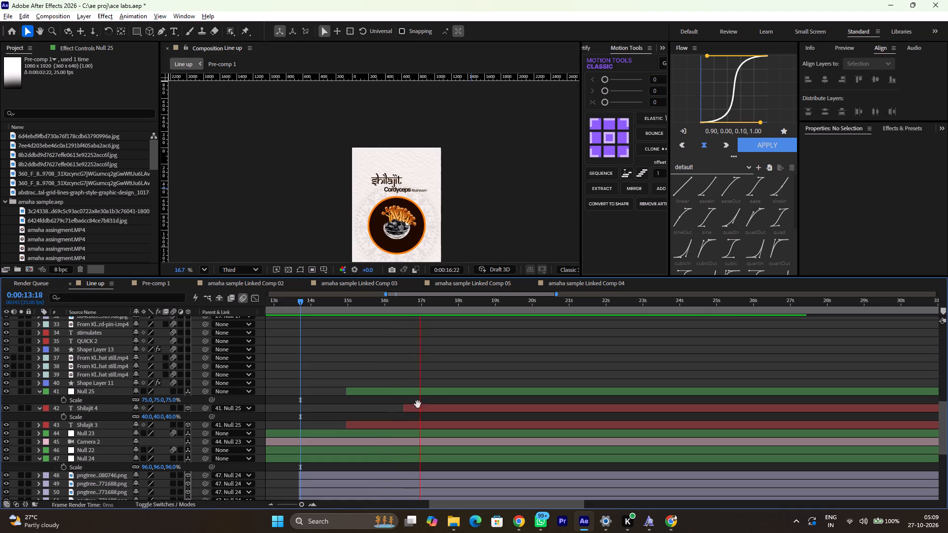
pyautogui.moveTo(416, 405); pyautogui.dragTo(402, 406)
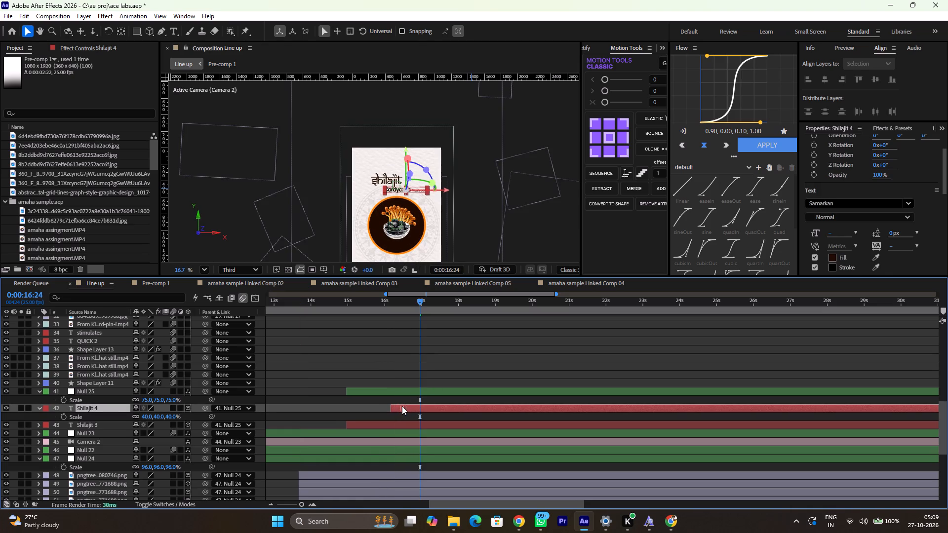
pyautogui.moveTo(402, 406); pyautogui.dragTo(397, 407)
pyautogui.moveTo(321, 298); pyautogui.dragTo(287, 302)
pyautogui.press('space')
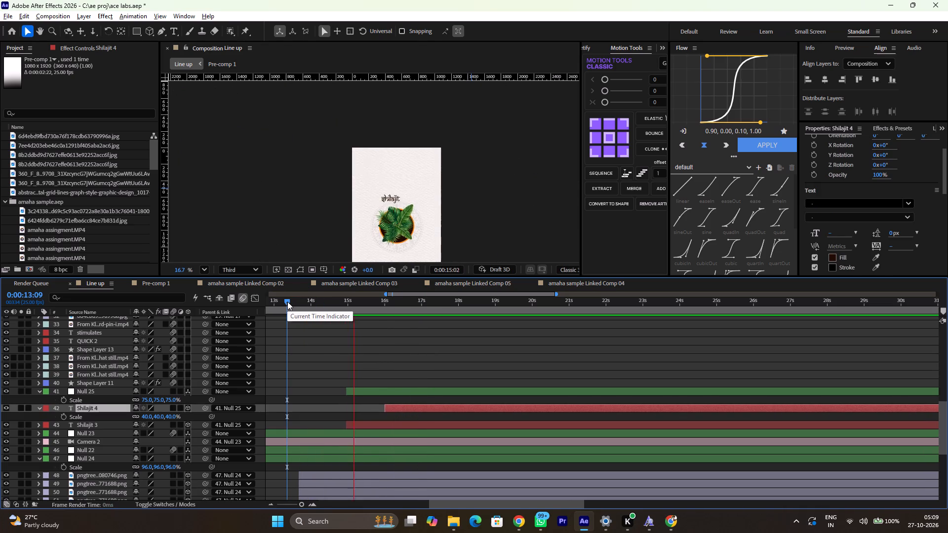
pyautogui.press('space')
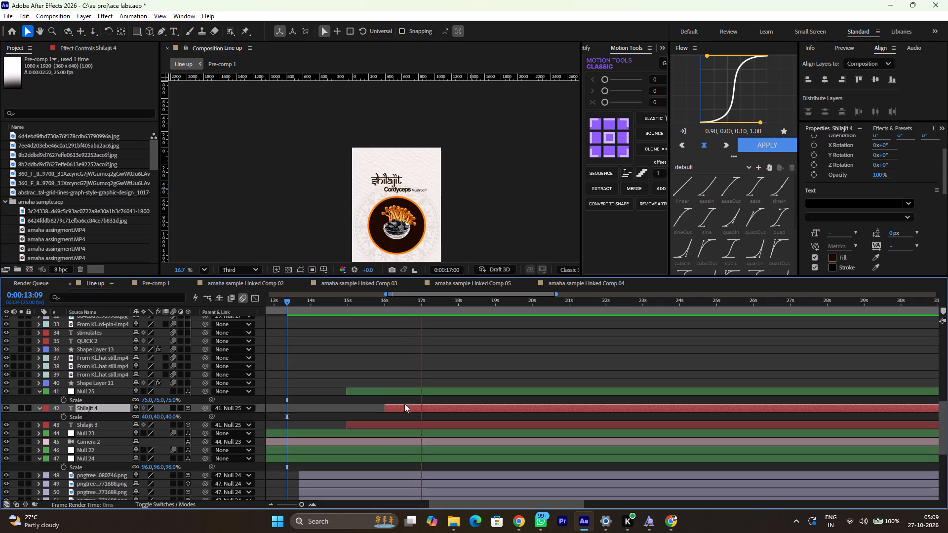
# Apply the Presetify word animation with the left arrow (W ←) to the Shilajit 3 layer at its in point, 0:00:14:24.
pyautogui.click(336, 297)
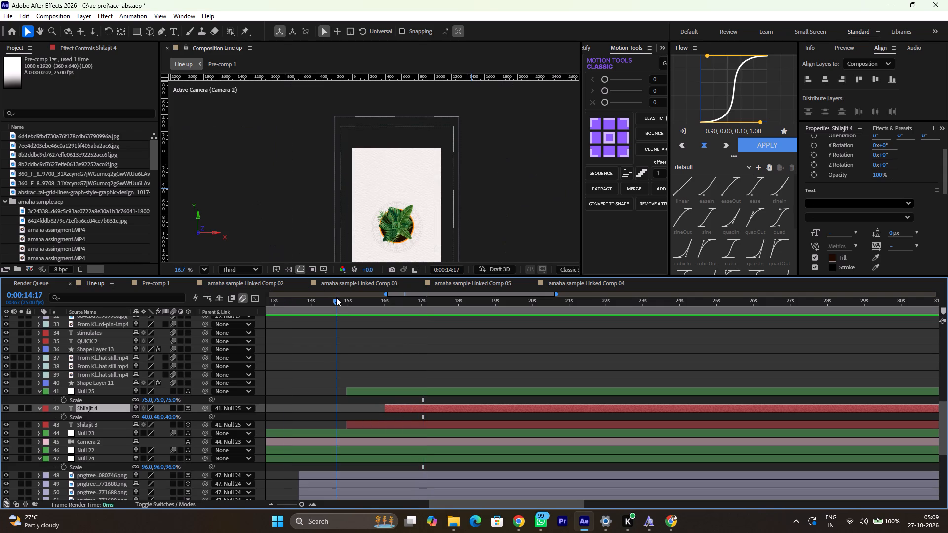
pyautogui.click(364, 422)
pyautogui.press('i')
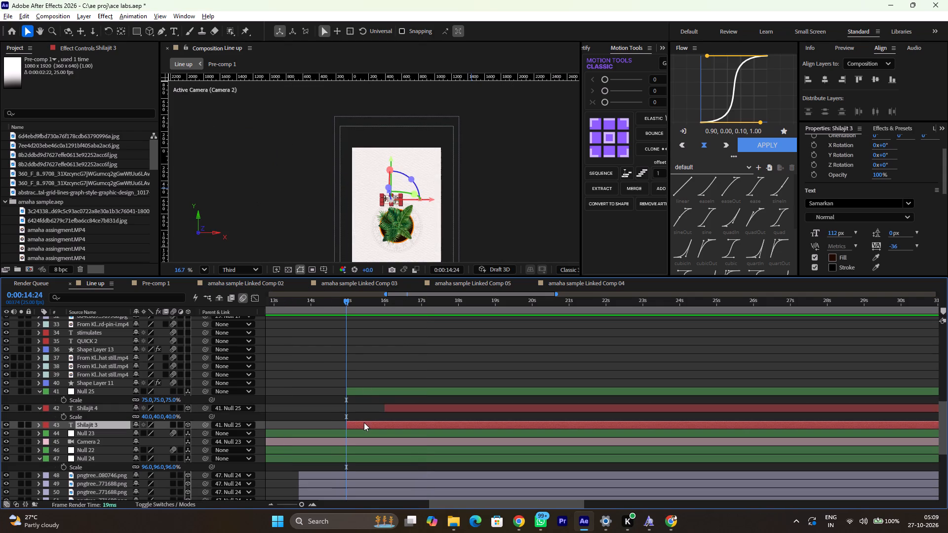
pyautogui.click(591, 48)
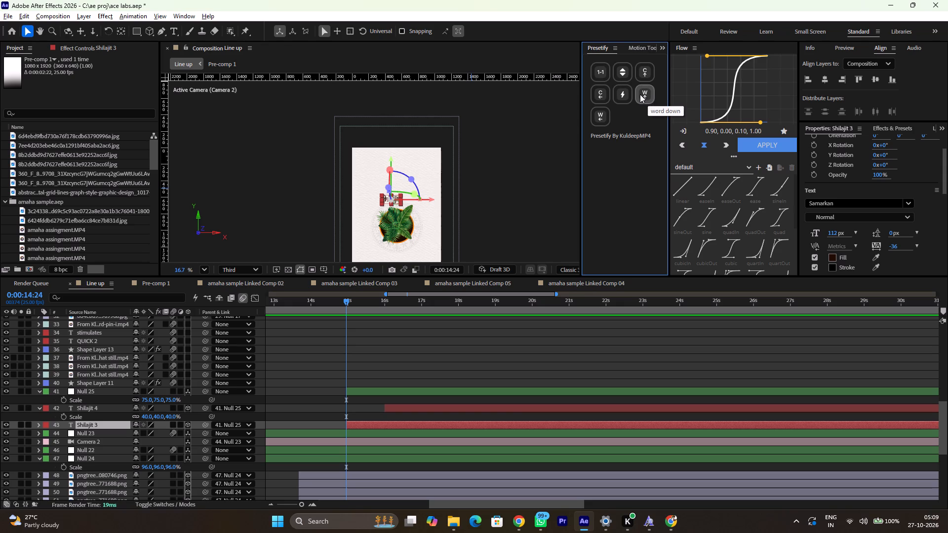
pyautogui.click(601, 119)
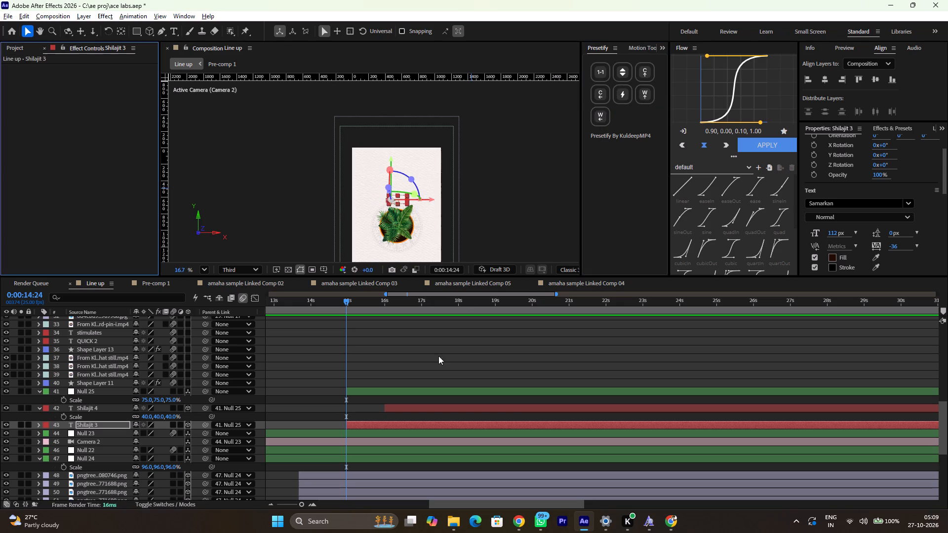
# Apply the Presetify W ← word animation, not word down, to Shilajit 4 at its in point, 0:00:16:00, and preview both titles.
pyautogui.click(403, 411)
pyautogui.press('i')
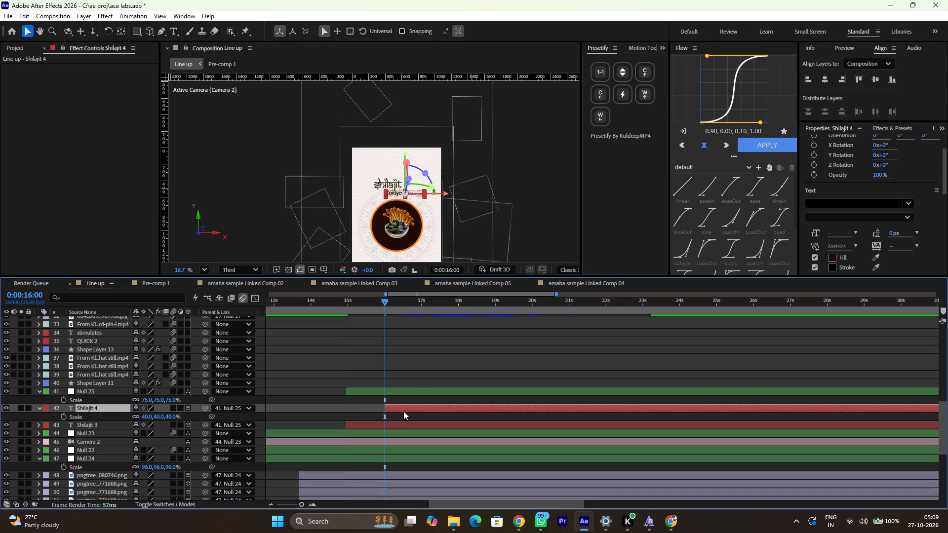
pyautogui.click(641, 96)
pyautogui.hotkey('ctrl', 'z')
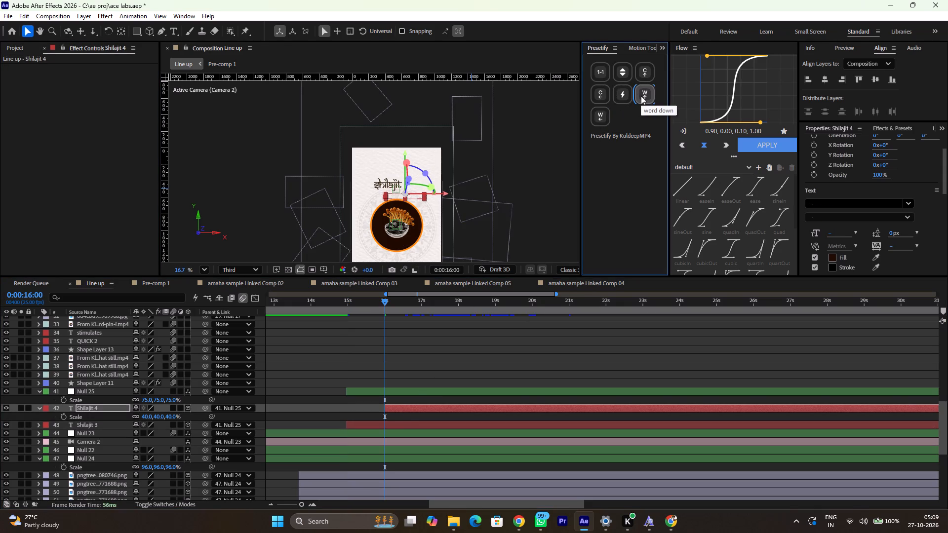
pyautogui.click(600, 118)
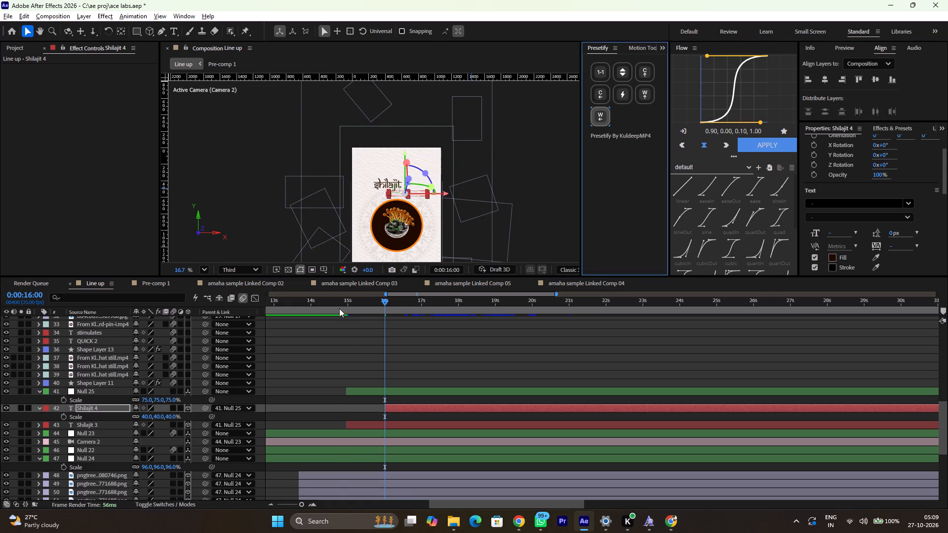
pyautogui.doubleClick(338, 307)
pyautogui.press('space')
pyautogui.press('space')
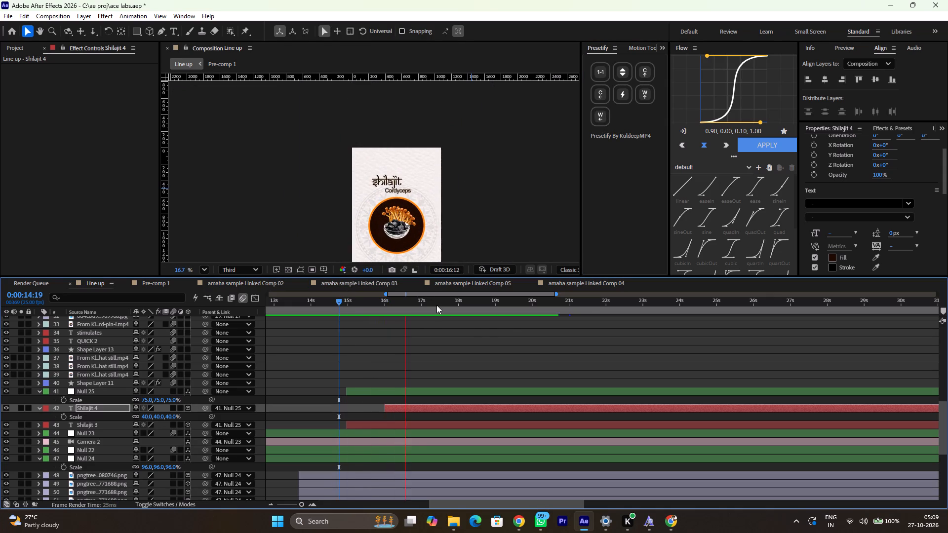
pyautogui.press('space')
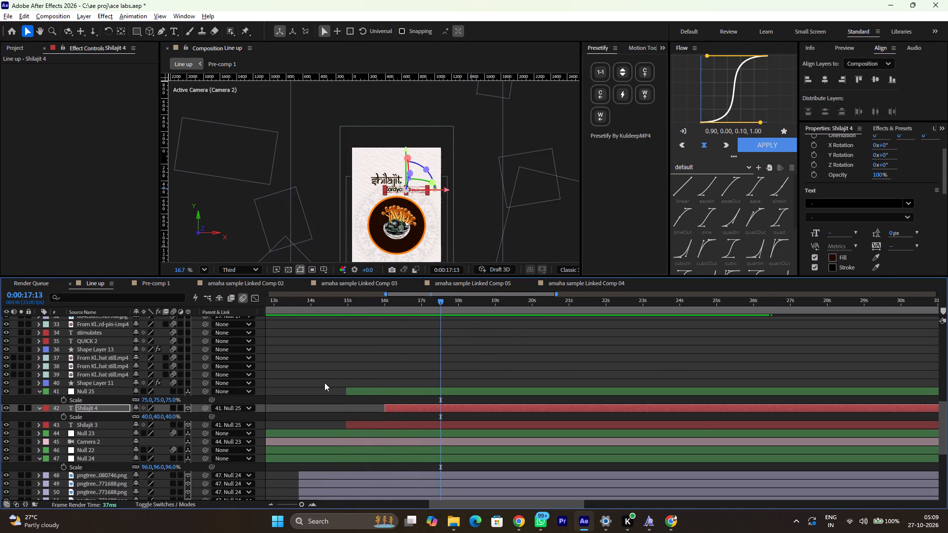
# Create a new adjustment layer and place it in the layer stack between Shape Layer 11 and Null 25.
pyautogui.keyDown('ctrl'); pyautogui.keyDown('alt'); pyautogui.scroll(-3, 324, 382); pyautogui.keyUp('alt'); pyautogui.keyUp('ctrl')
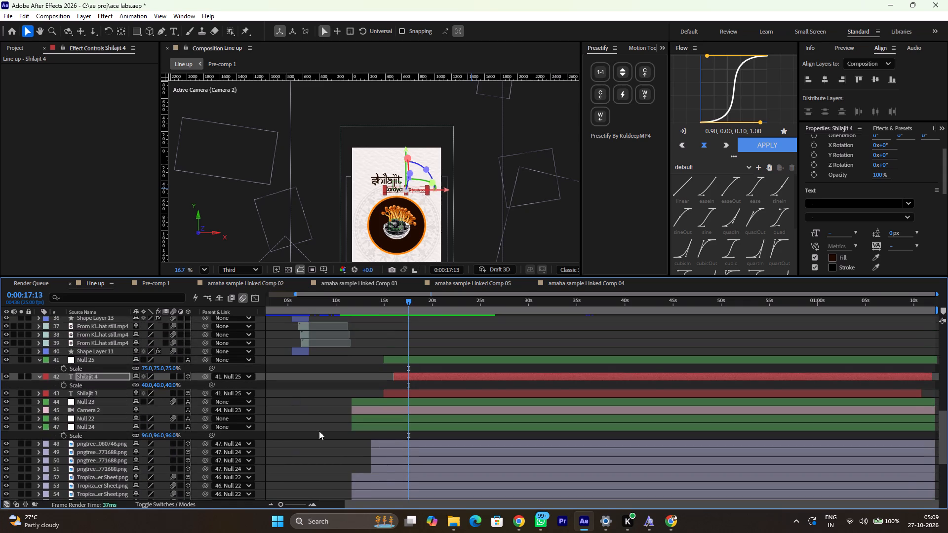
pyautogui.click(236, 432)
pyautogui.rightClick(236, 432)
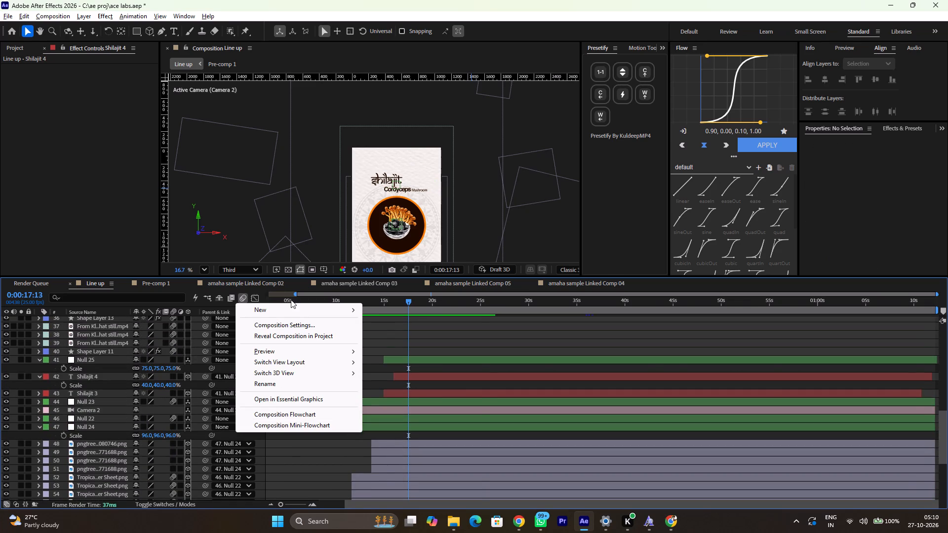
pyautogui.click(288, 313)
pyautogui.click(445, 389)
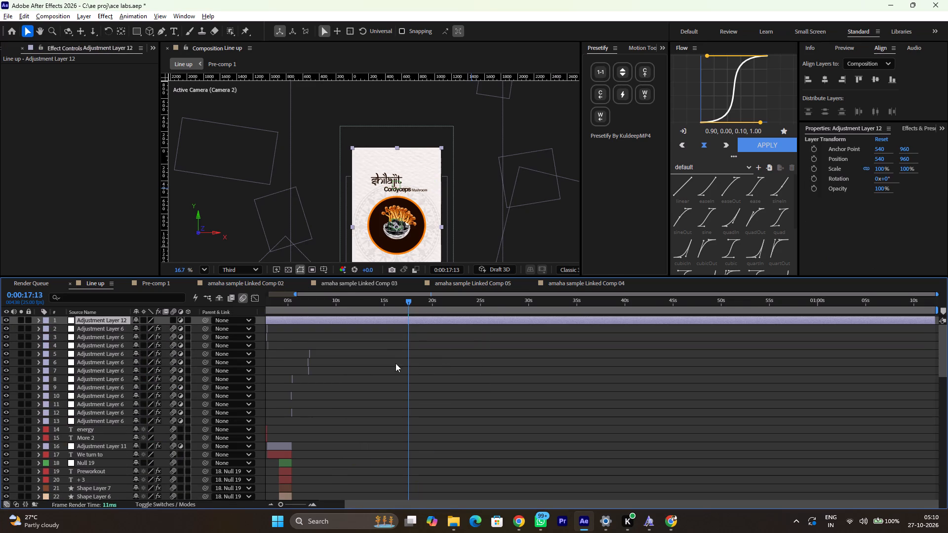
pyautogui.moveTo(100, 321); pyautogui.dragTo(102, 509)
pyautogui.moveTo(102, 509); pyautogui.dragTo(102, 495)
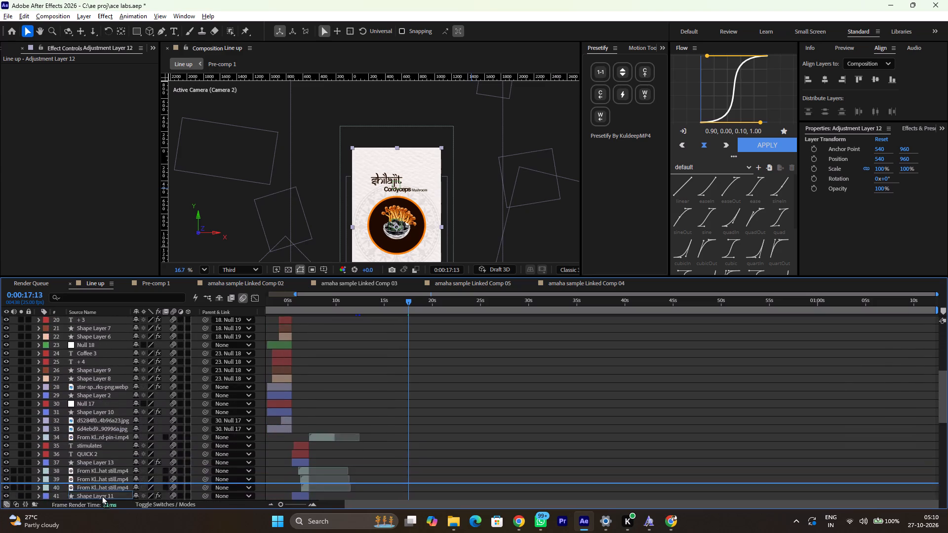
pyautogui.moveTo(102, 495); pyautogui.dragTo(113, 419)
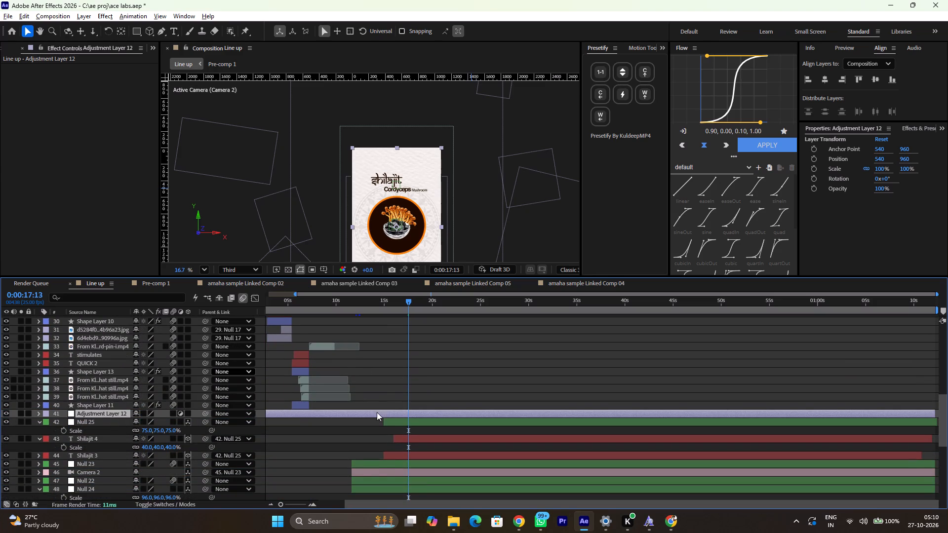
# Split the new adjustment layer at Null 23's in point, 0:00:11:16, and delete the earlier part.
pyautogui.click(380, 463)
pyautogui.press('i')
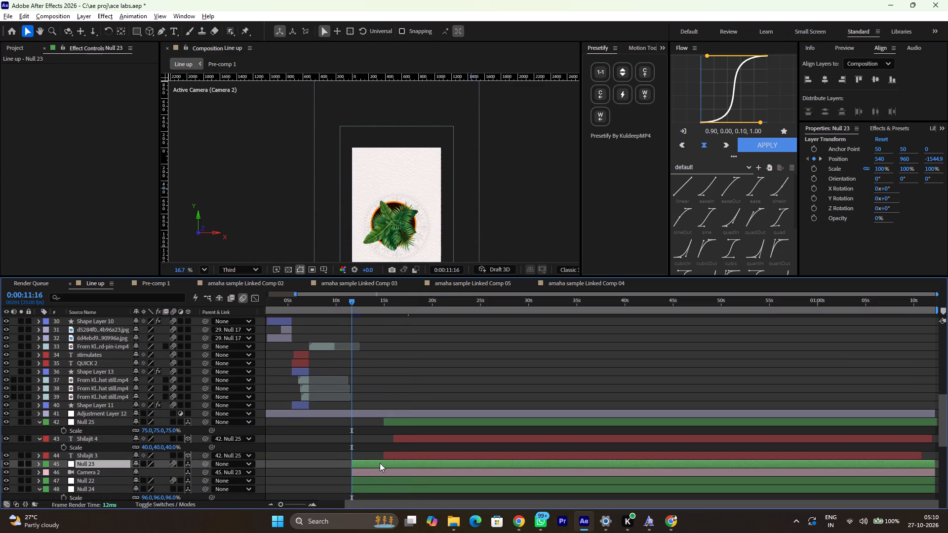
pyautogui.click(378, 415)
pyautogui.hotkey('ctrl', 'shift', 'd')
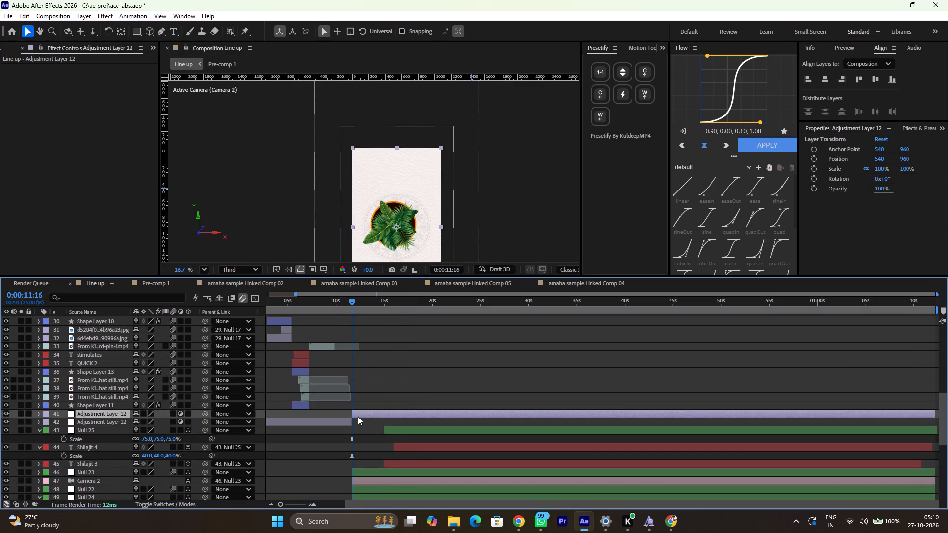
pyautogui.click(340, 420)
pyautogui.press('BackSpace')
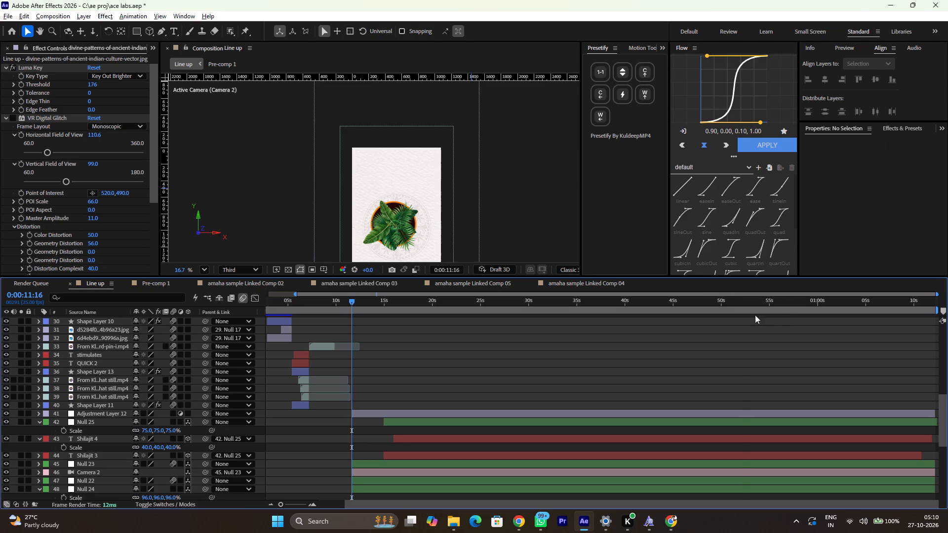
# Apply Magic Bullet Looks to the new adjustment layer with the finished scene in view, and open its look editor.
pyautogui.click(742, 305)
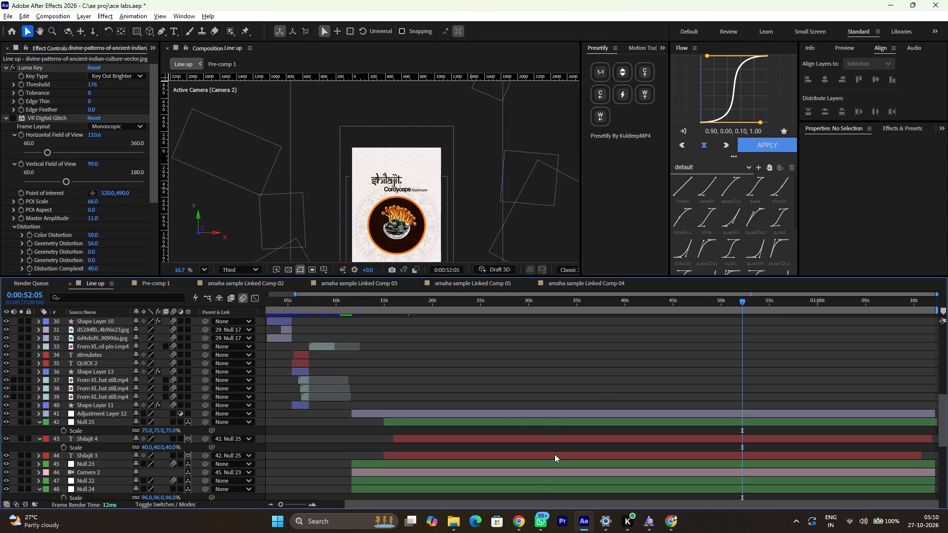
pyautogui.click(514, 414)
pyautogui.hotkey('ctrl', 'space')
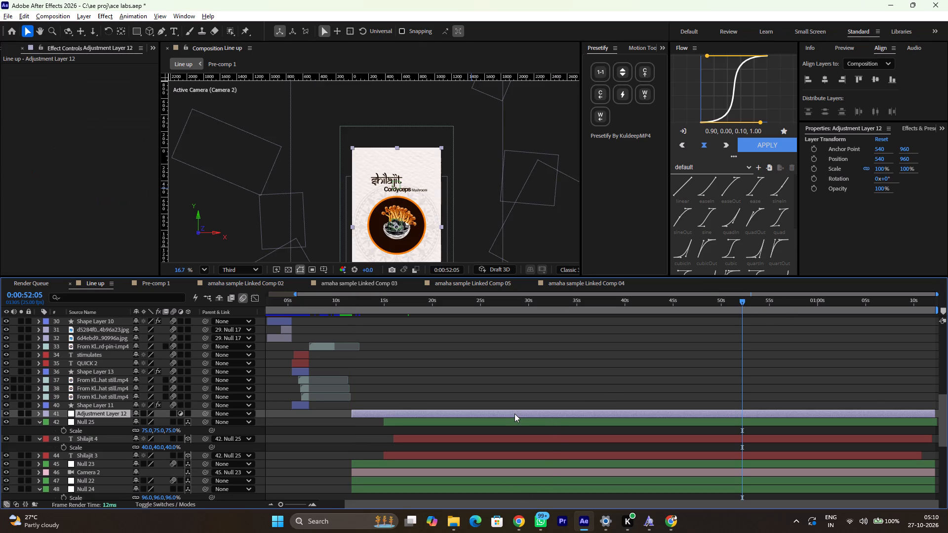
pyautogui.write('am')
pyautogui.press('BackSpace')
pyautogui.press('BackSpace')
pyautogui.write('magi')
pyautogui.press('Return')
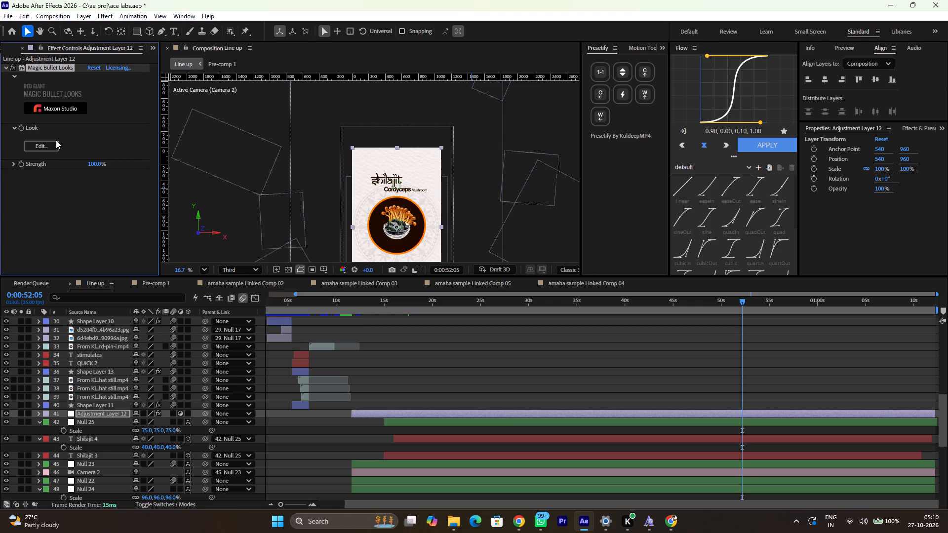
pyautogui.click(44, 144)
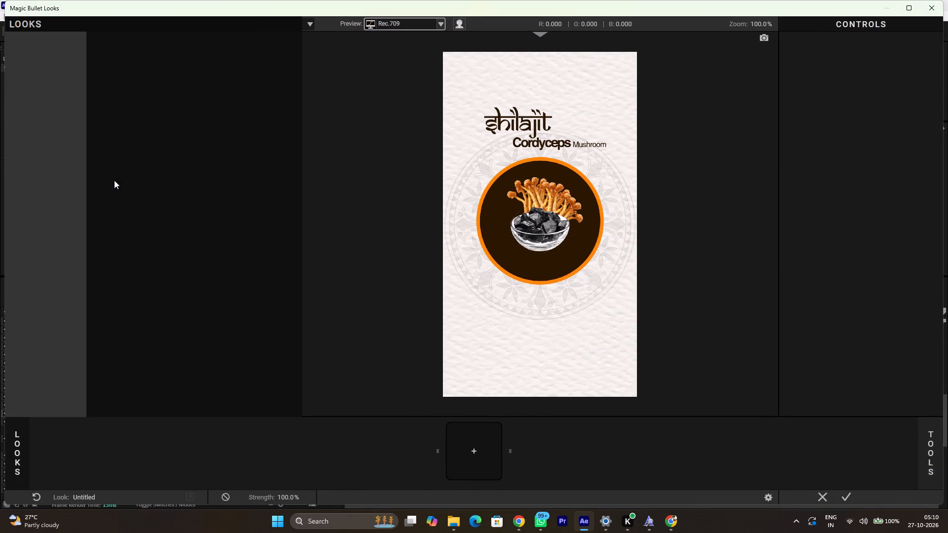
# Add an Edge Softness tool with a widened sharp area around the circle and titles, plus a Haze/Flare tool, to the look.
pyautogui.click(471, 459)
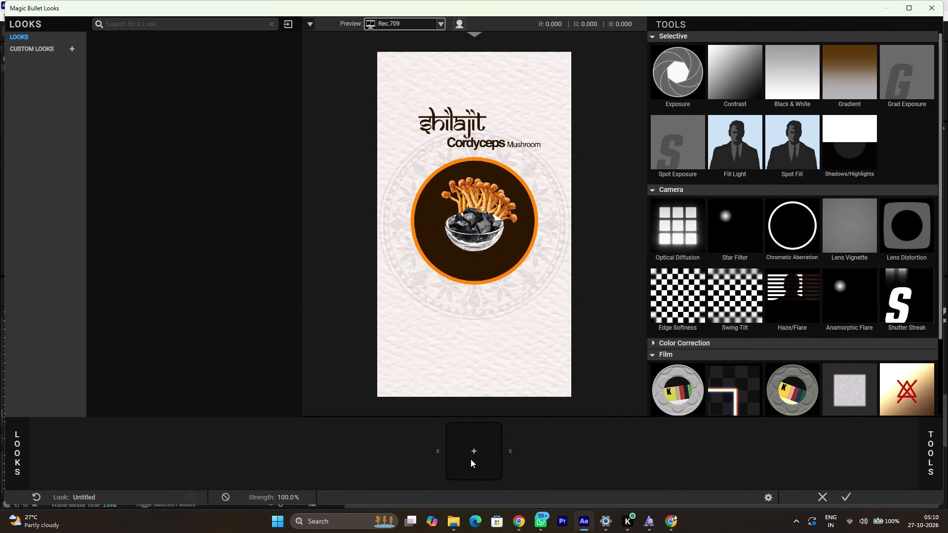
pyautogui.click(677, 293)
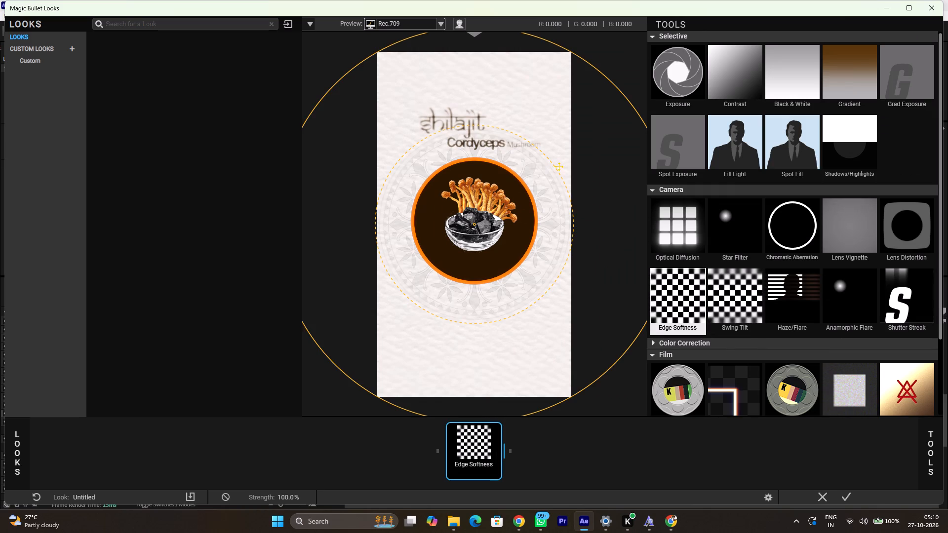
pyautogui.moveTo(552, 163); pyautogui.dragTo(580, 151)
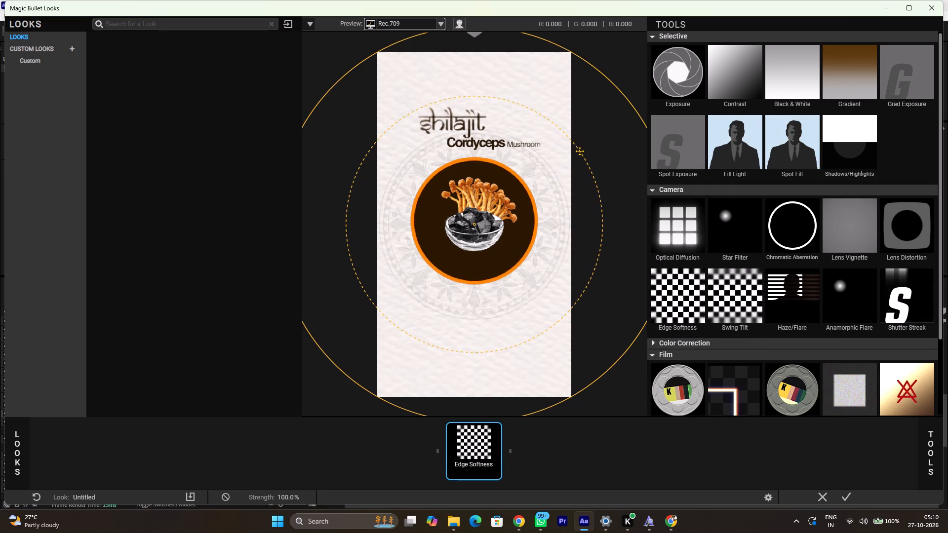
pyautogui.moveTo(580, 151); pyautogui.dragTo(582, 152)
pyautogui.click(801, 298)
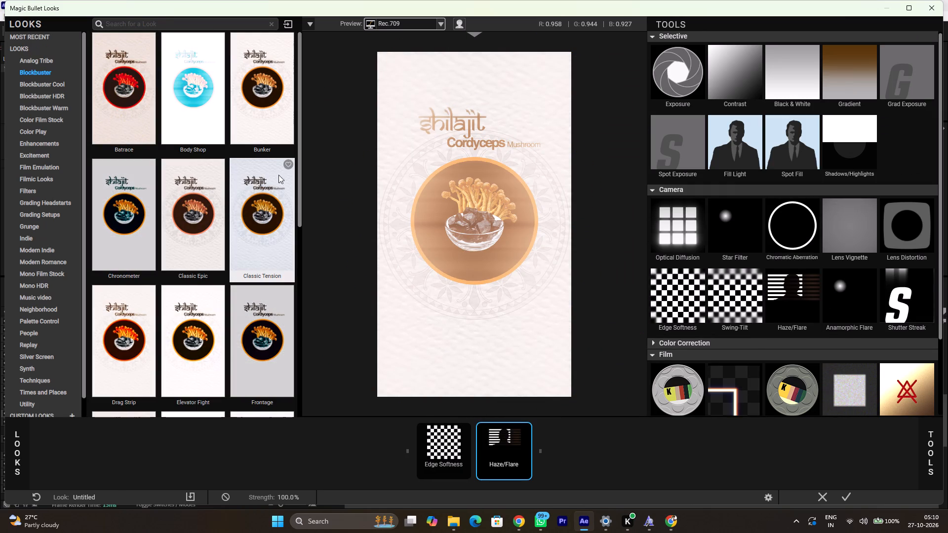
# Apply the Thames look from the Blockbuster collection to the adjustment layer.
pyautogui.scroll(-6, 265, 232)
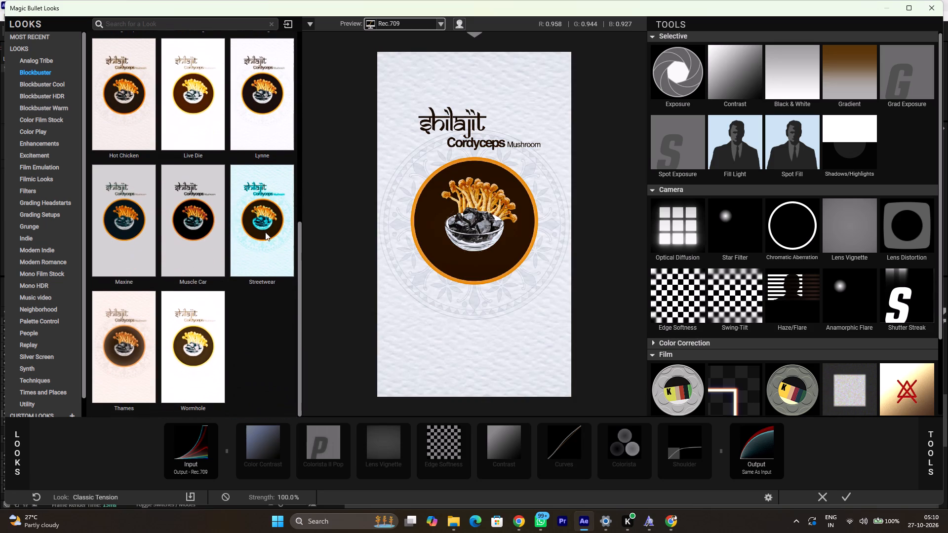
pyautogui.click(144, 319)
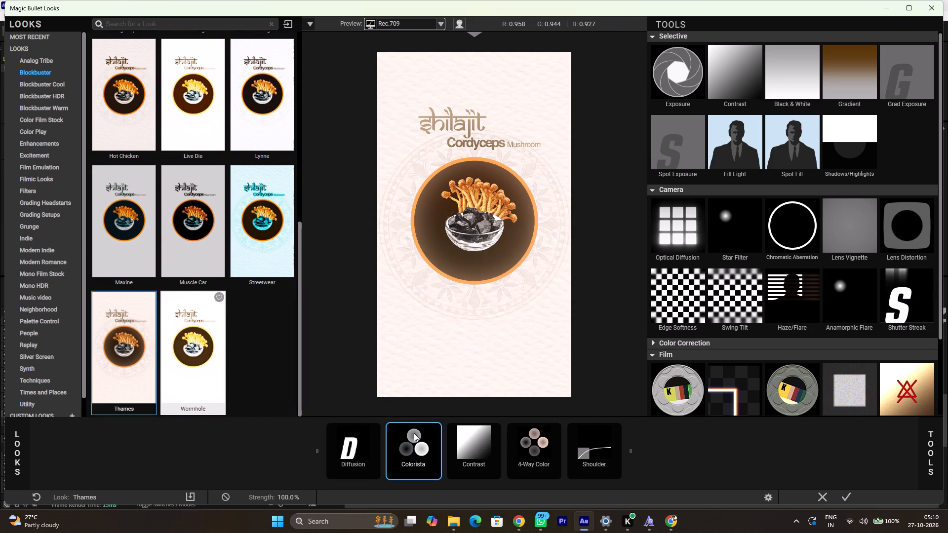
pyautogui.click(922, 450)
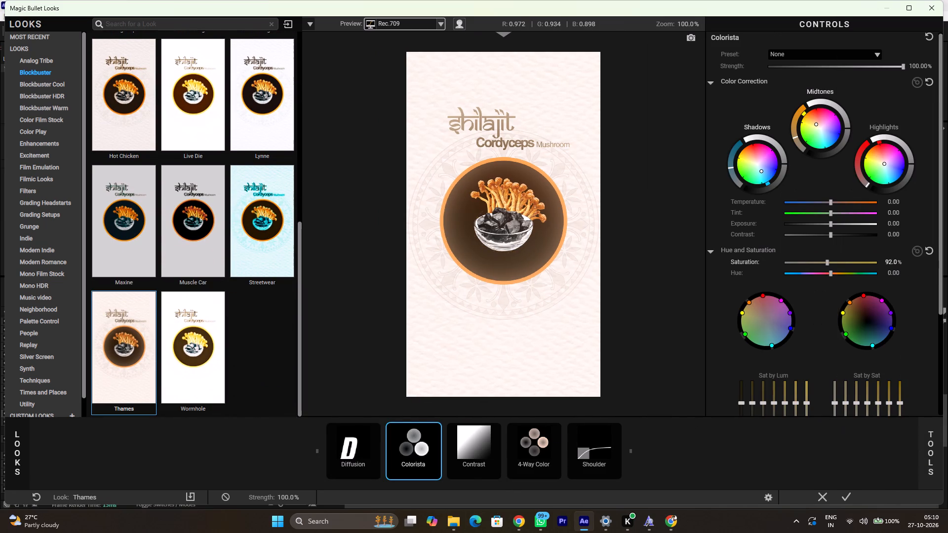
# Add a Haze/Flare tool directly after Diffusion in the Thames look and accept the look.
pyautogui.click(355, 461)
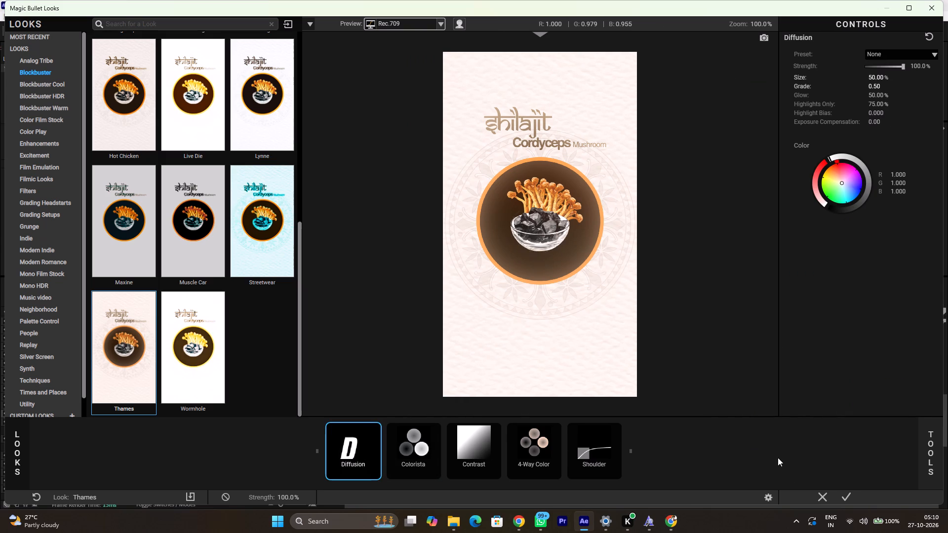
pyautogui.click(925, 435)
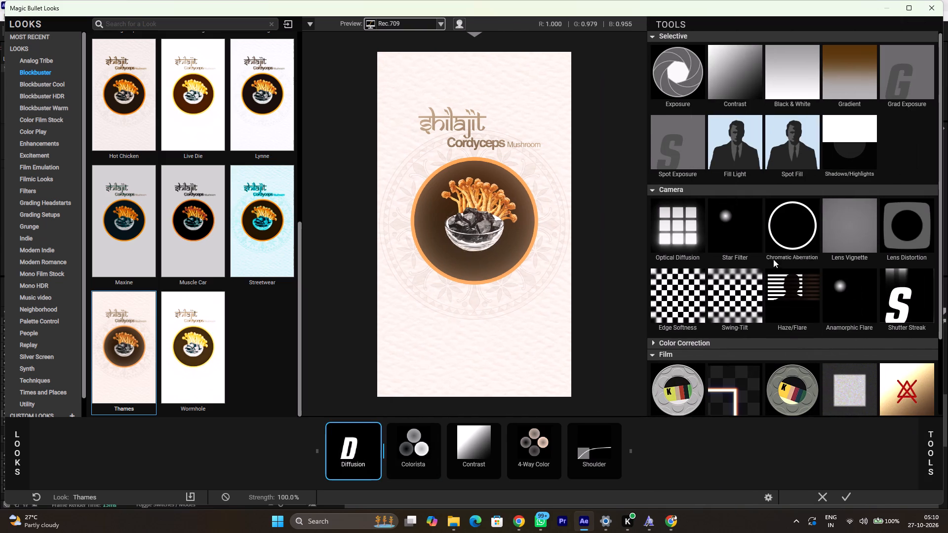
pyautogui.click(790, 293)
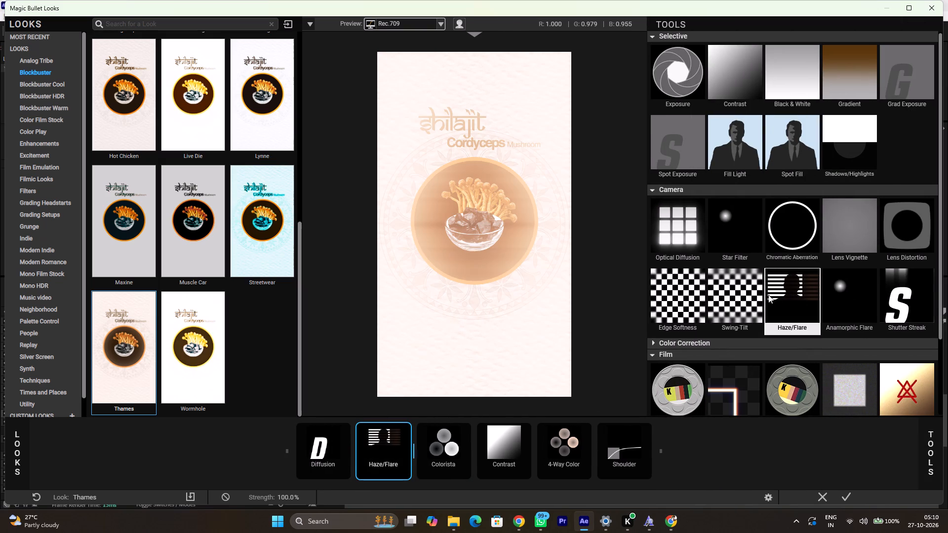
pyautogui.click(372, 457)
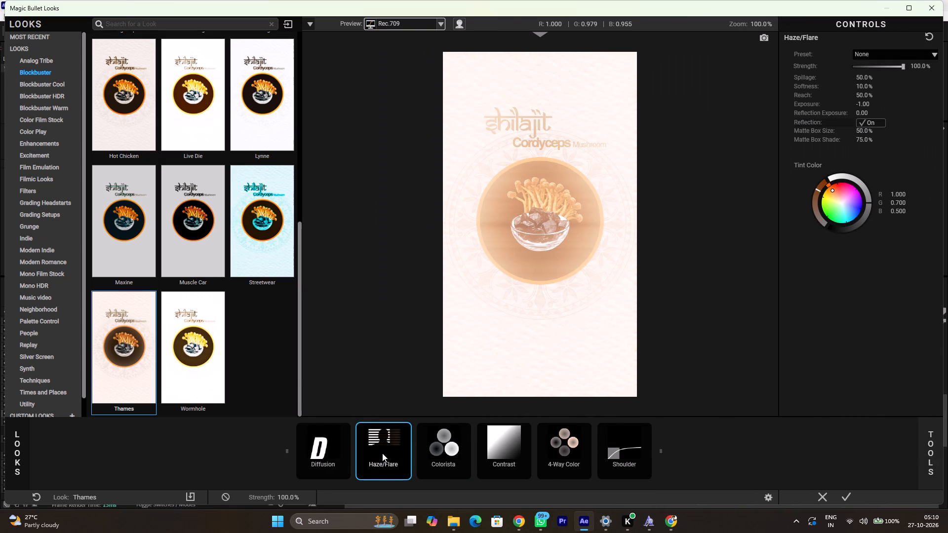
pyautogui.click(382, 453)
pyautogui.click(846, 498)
# Check the graded scene at 0:00:20:16 in the Line up composition and save the project.
pyautogui.moveTo(471, 298); pyautogui.dragTo(439, 299)
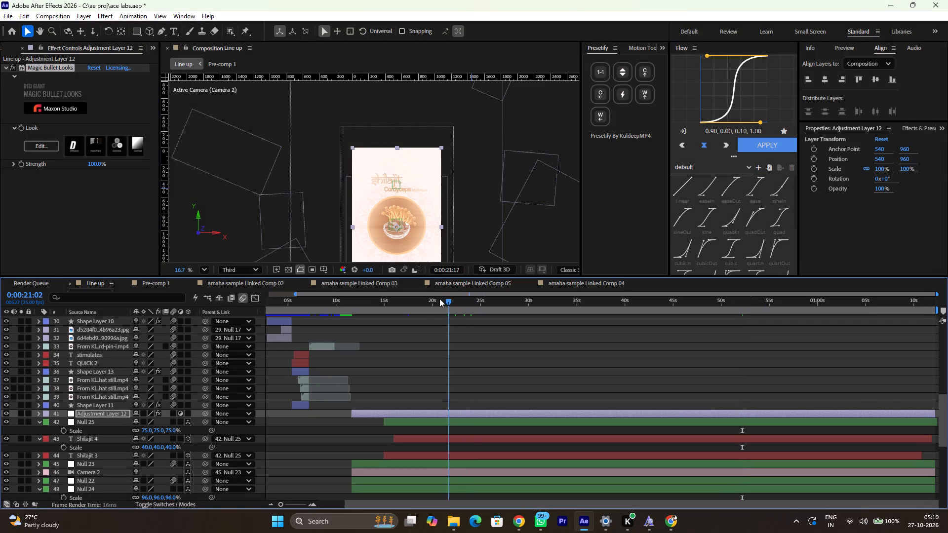
pyautogui.moveTo(439, 299); pyautogui.dragTo(438, 299)
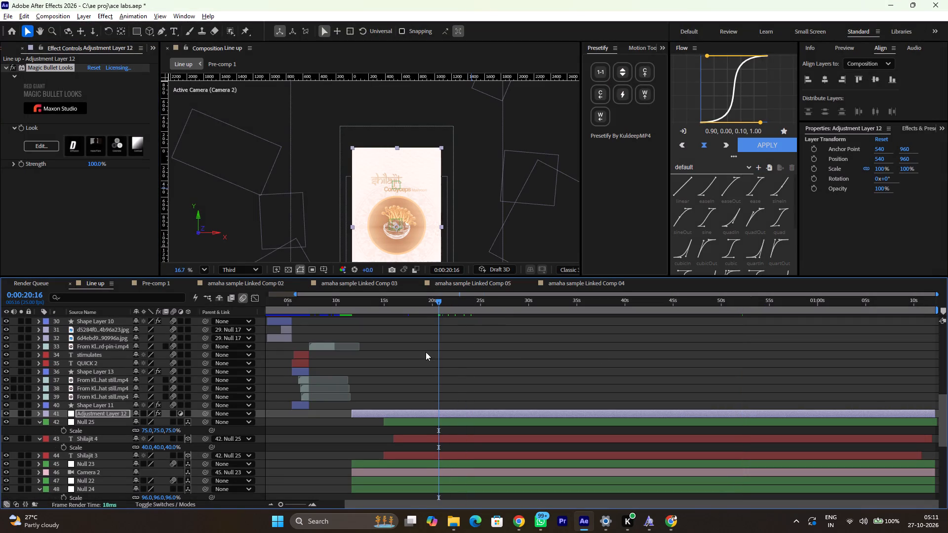
pyautogui.hotkey('ctrl', 's')
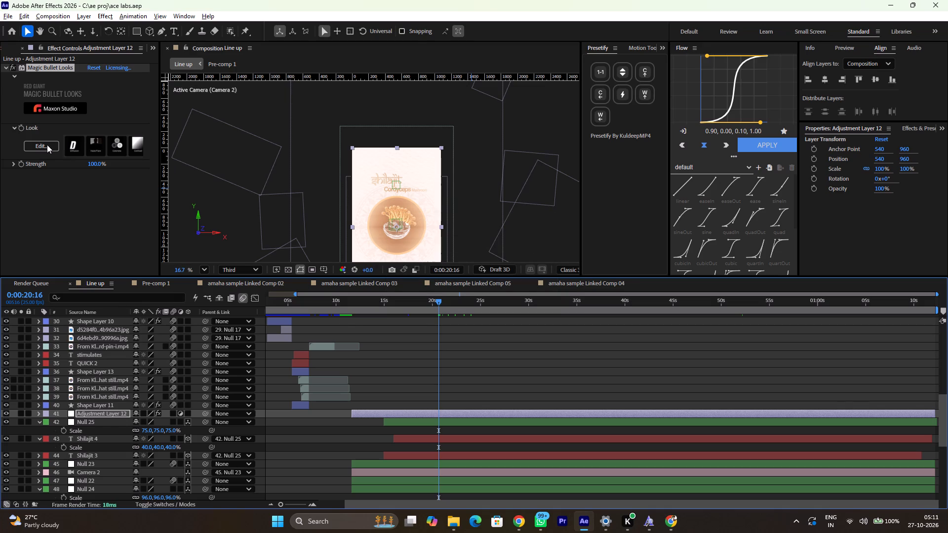
# Reopen the adjustment layer's look for editing and remove Haze/Flare from its tool chain.
pyautogui.click(45, 145)
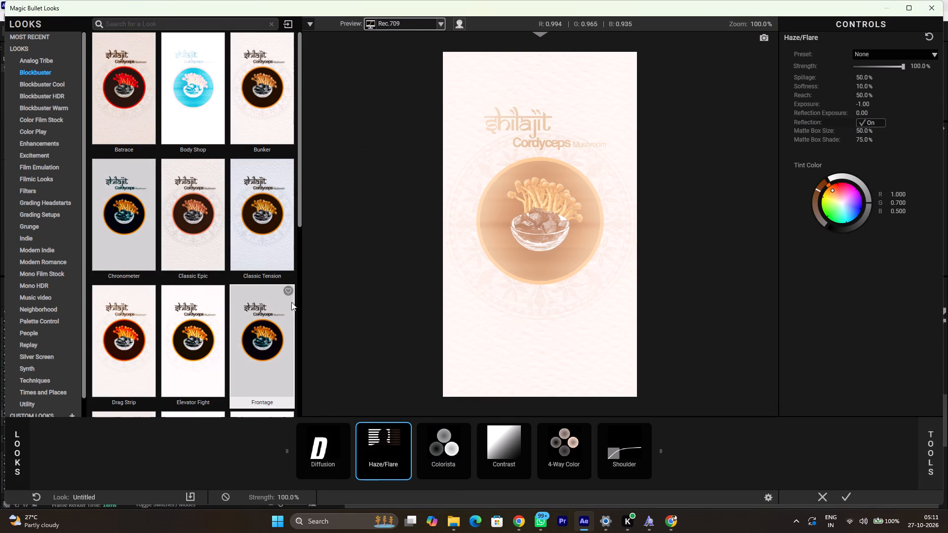
pyautogui.click(370, 452)
pyautogui.press('BackSpace')
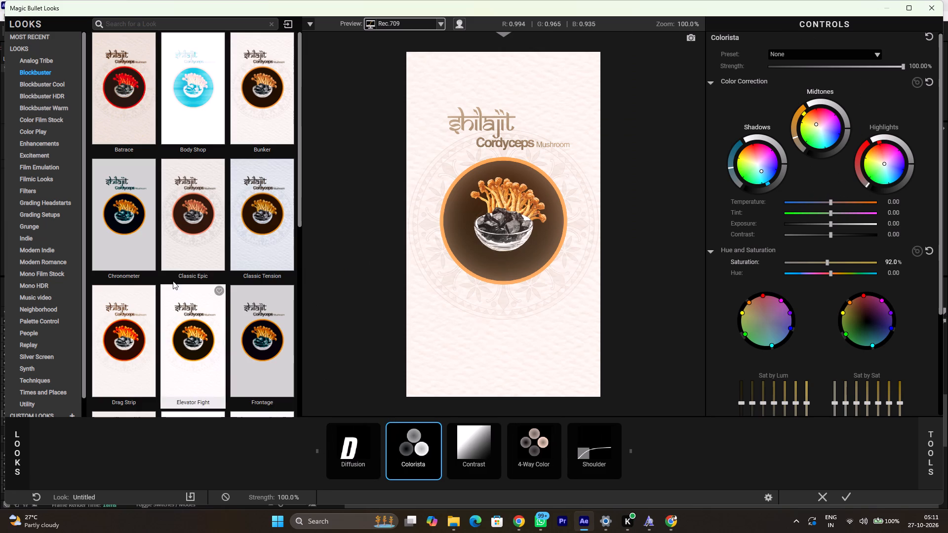
# Compare the looks in the Blockbuster, Grading Headstarts, Grading Setups and Indie collections on the scene.
pyautogui.scroll(-4, 173, 281)
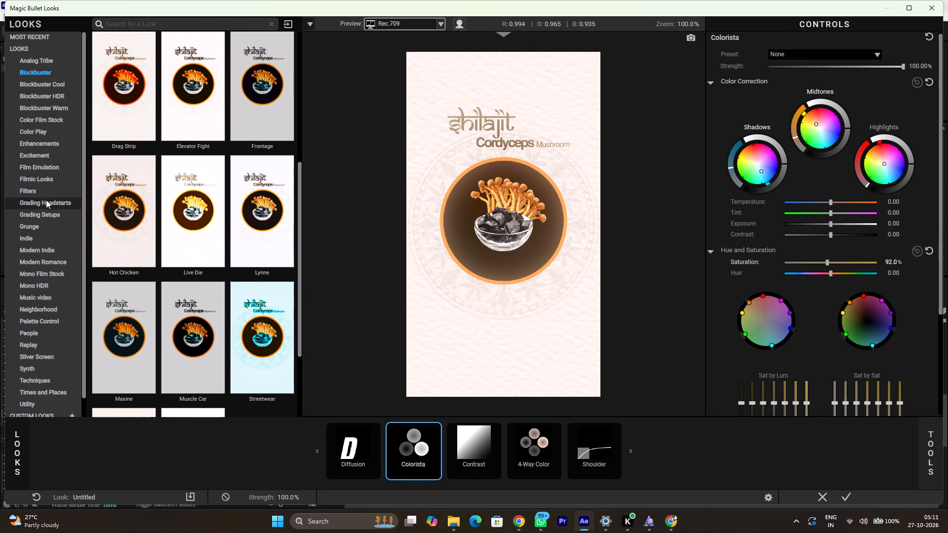
pyautogui.click(46, 202)
pyautogui.click(50, 209)
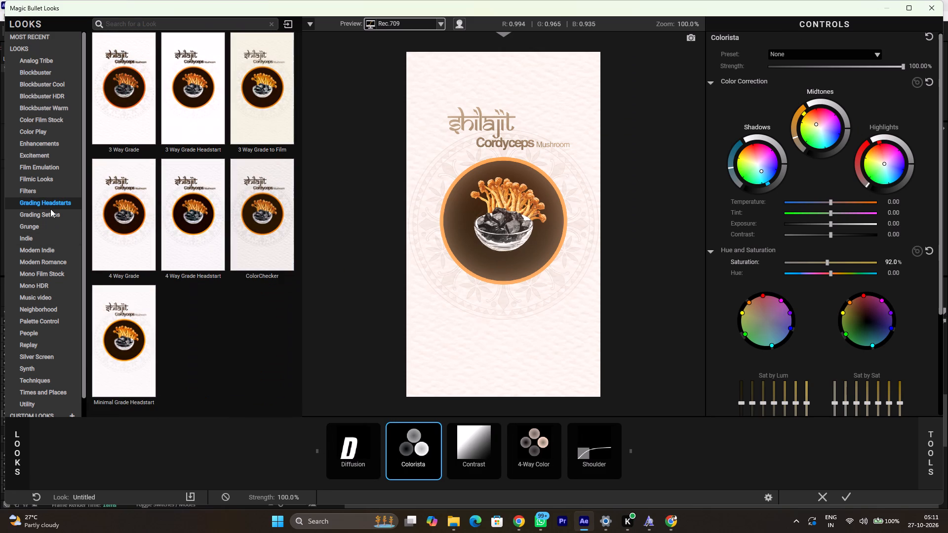
pyautogui.click(49, 214)
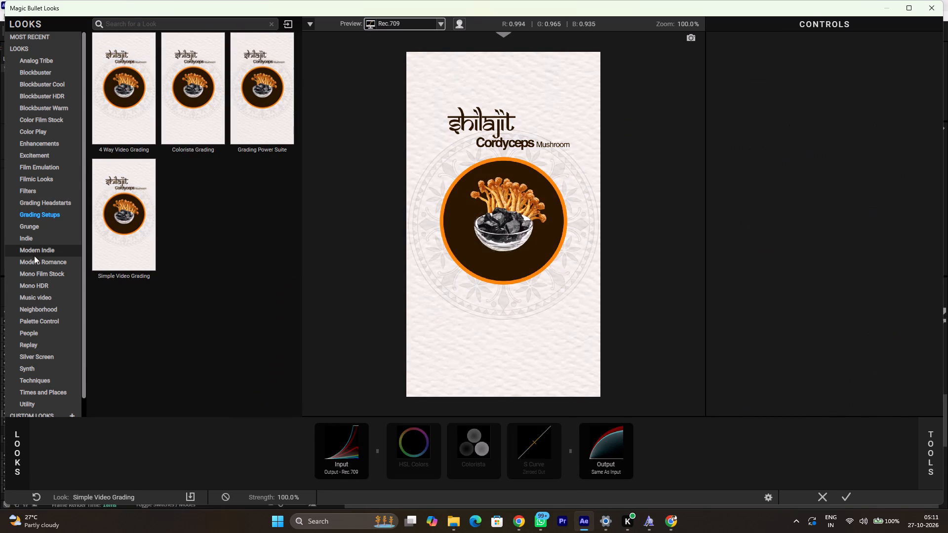
pyautogui.click(29, 235)
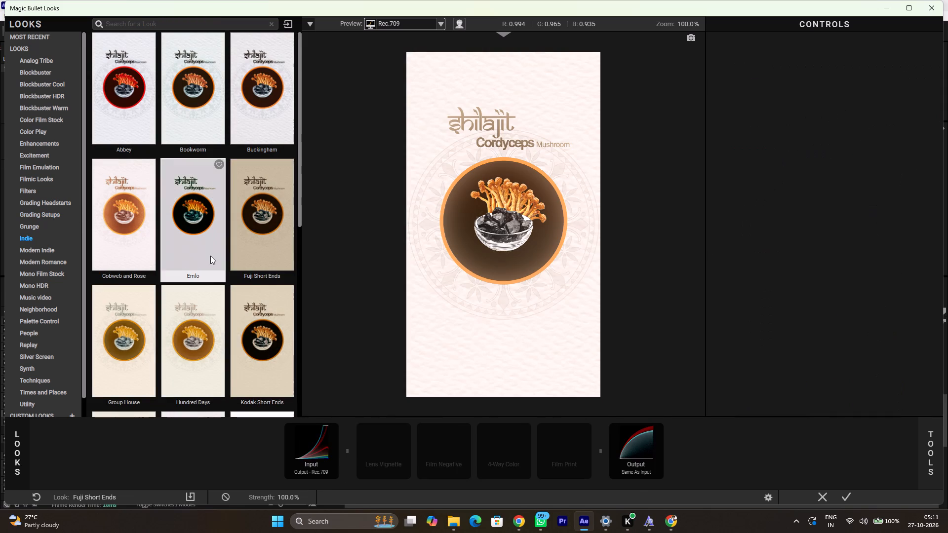
pyautogui.scroll(-5, 210, 256)
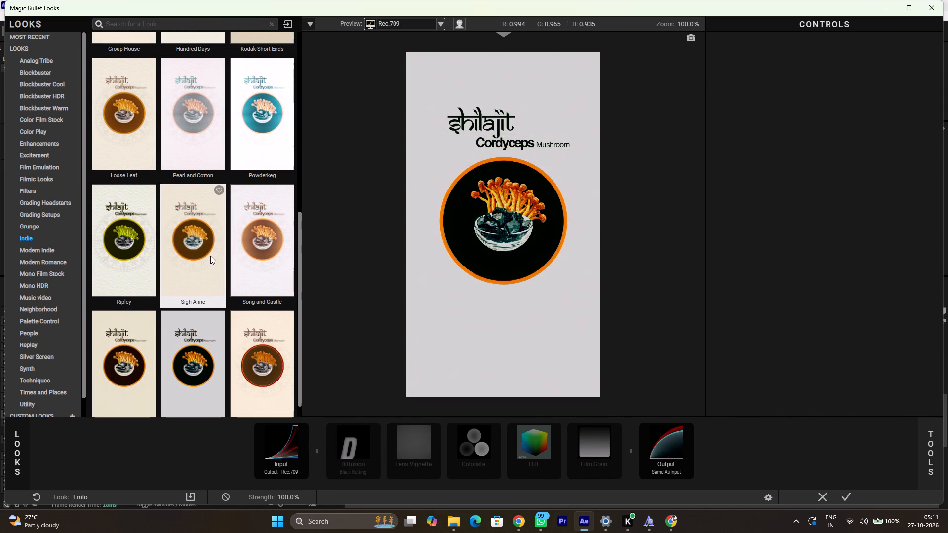
pyautogui.scroll(4, 195, 244)
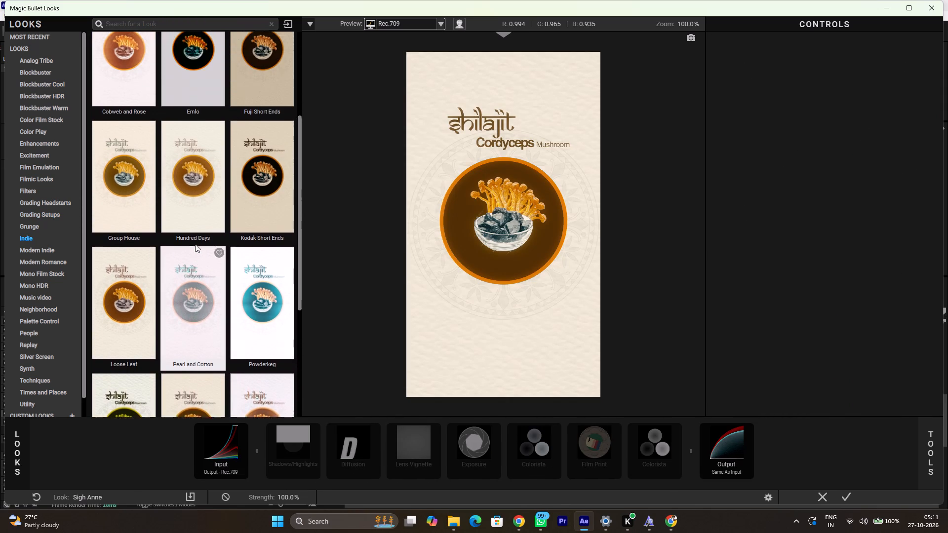
pyautogui.scroll(3, 195, 244)
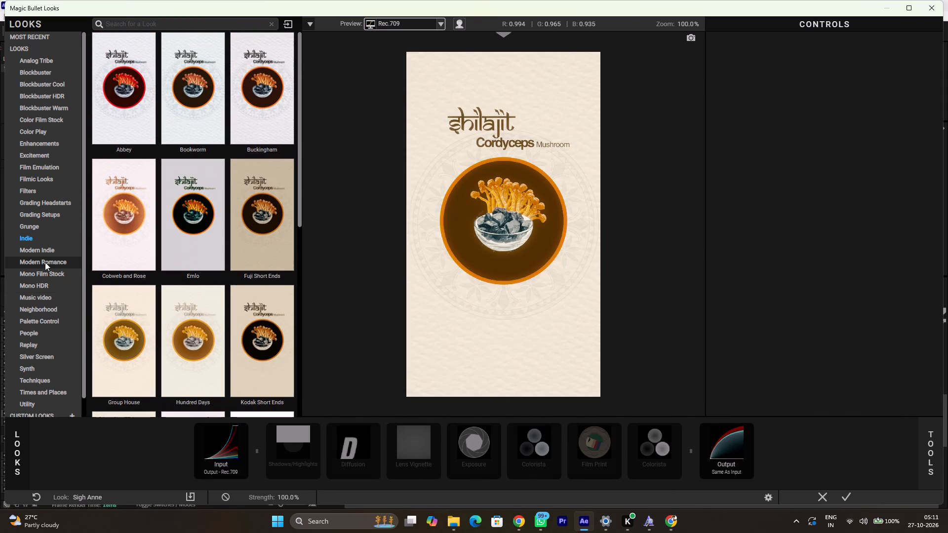
# Compare the looks in the Mono Film Stock, Mono HDR, Music video, Neighborhood, Palette Control, Replay and Times and Places collections on the scene.
pyautogui.click(45, 261)
pyautogui.click(59, 279)
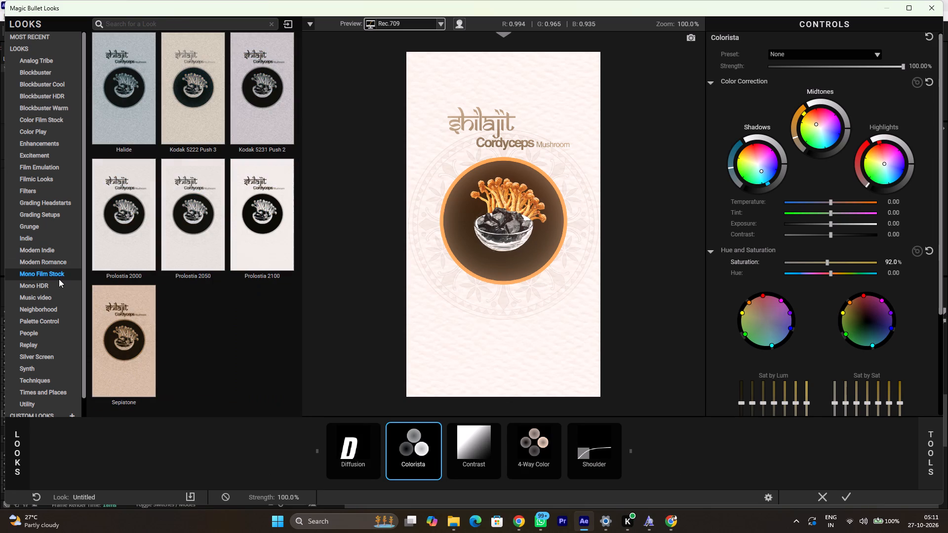
pyautogui.click(43, 281)
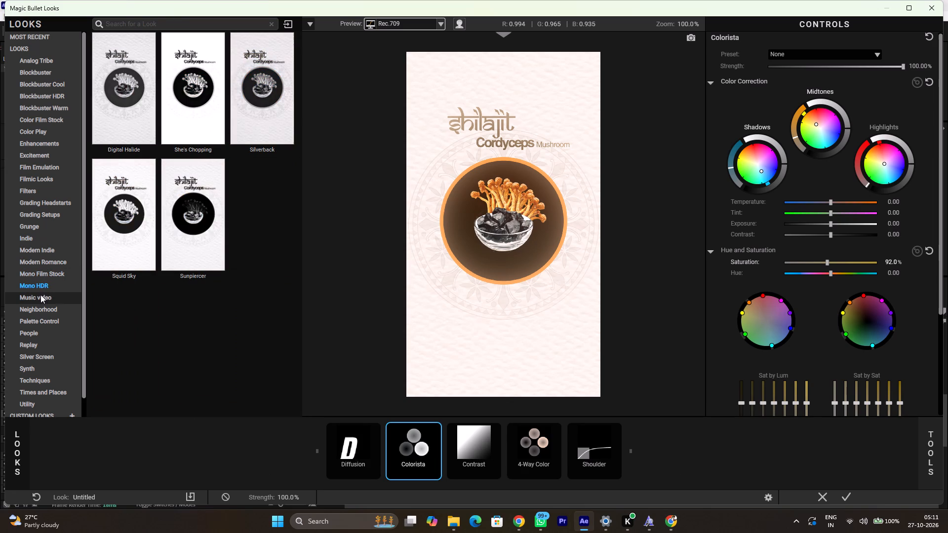
pyautogui.click(40, 298)
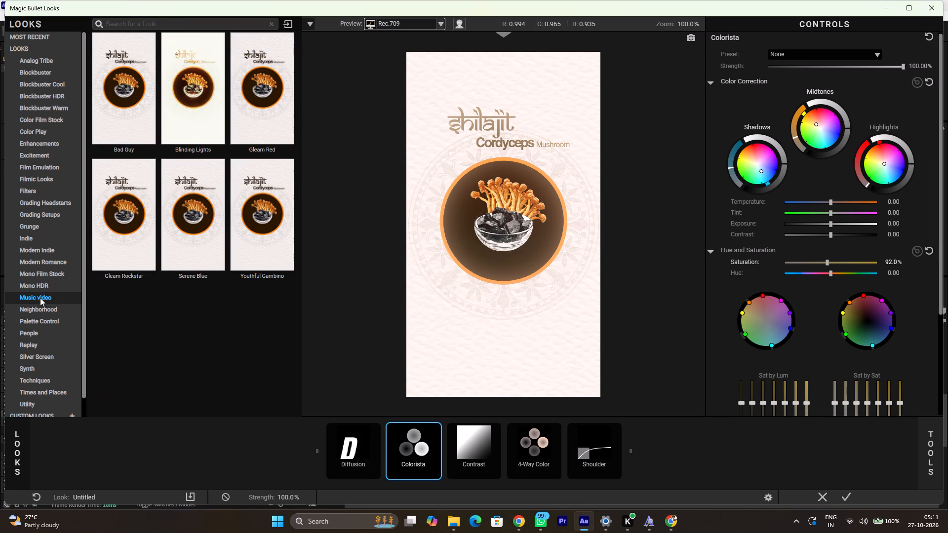
pyautogui.click(41, 312)
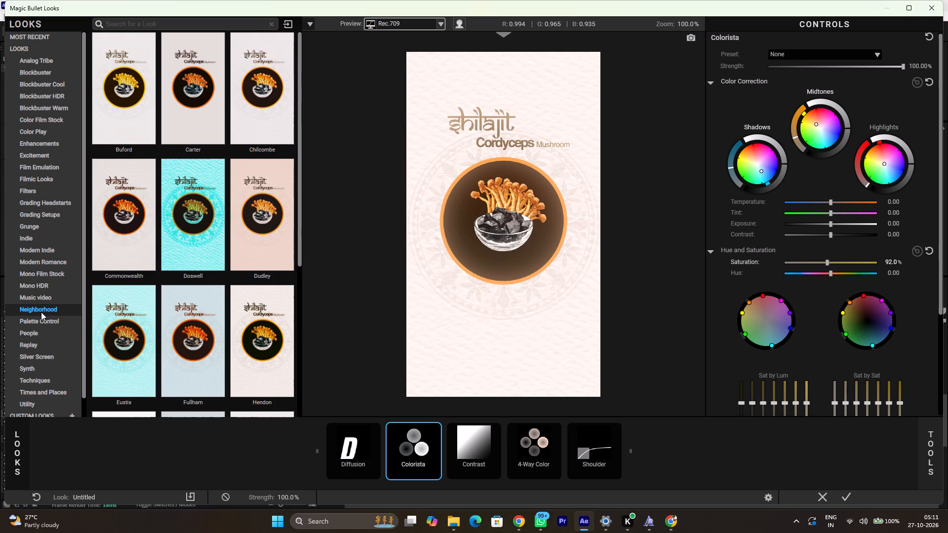
pyautogui.scroll(-3, 41, 312)
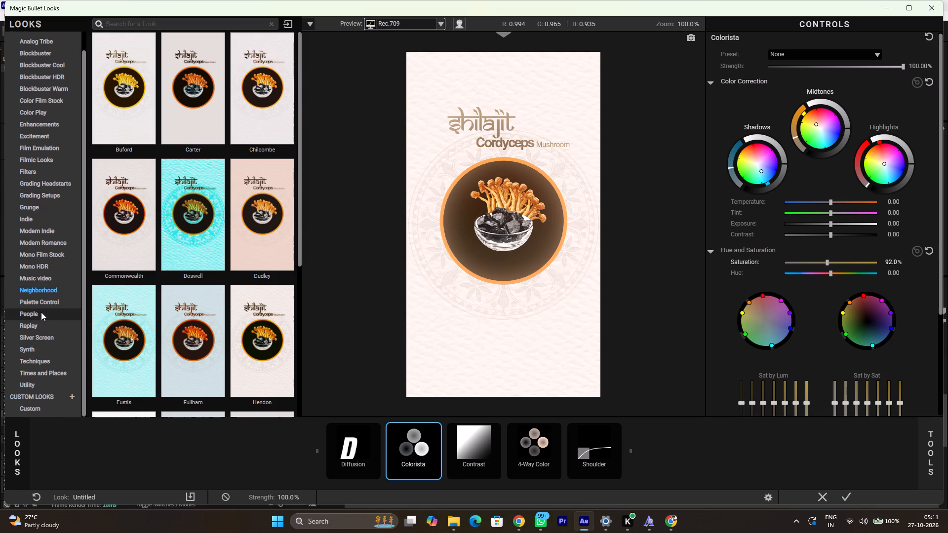
pyautogui.scroll(-2, 41, 312)
pyautogui.scroll(-4, 151, 280)
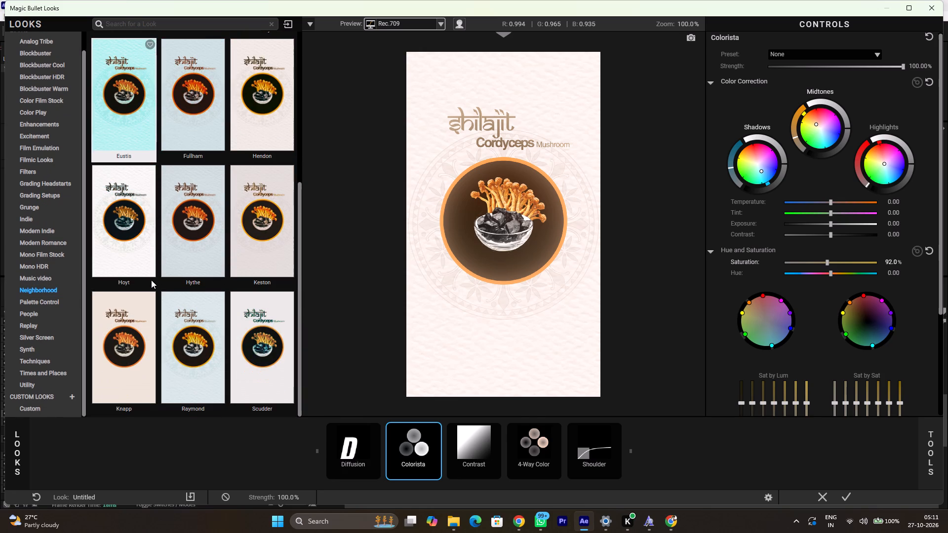
pyautogui.scroll(-3, 151, 280)
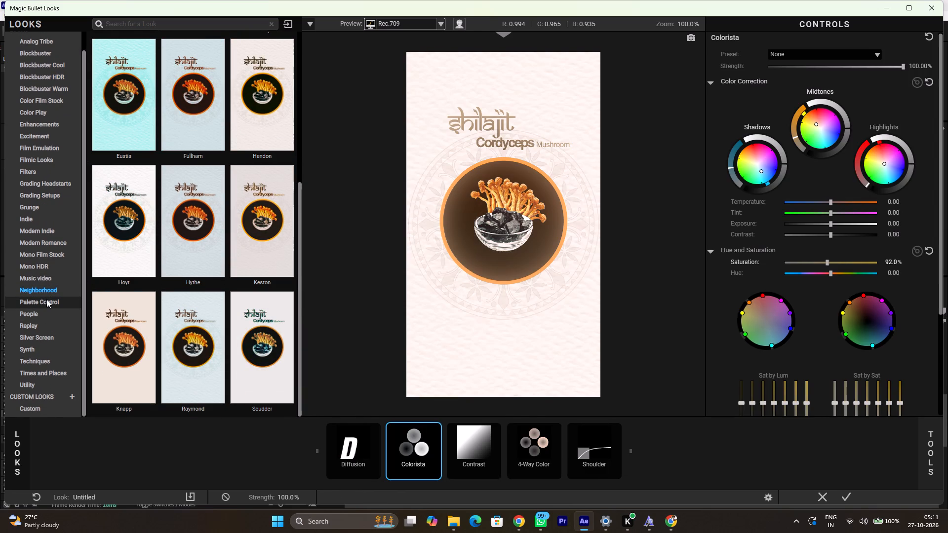
pyautogui.click(46, 299)
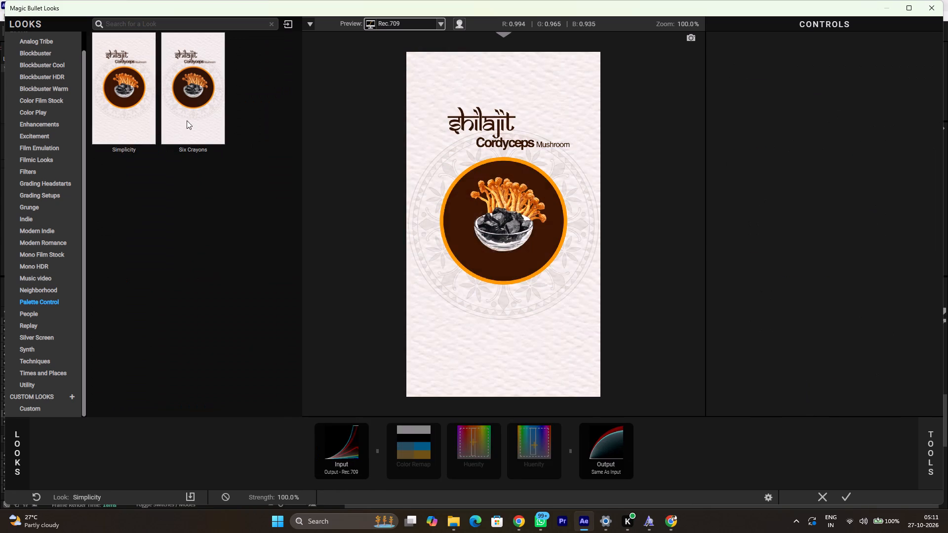
pyautogui.click(23, 321)
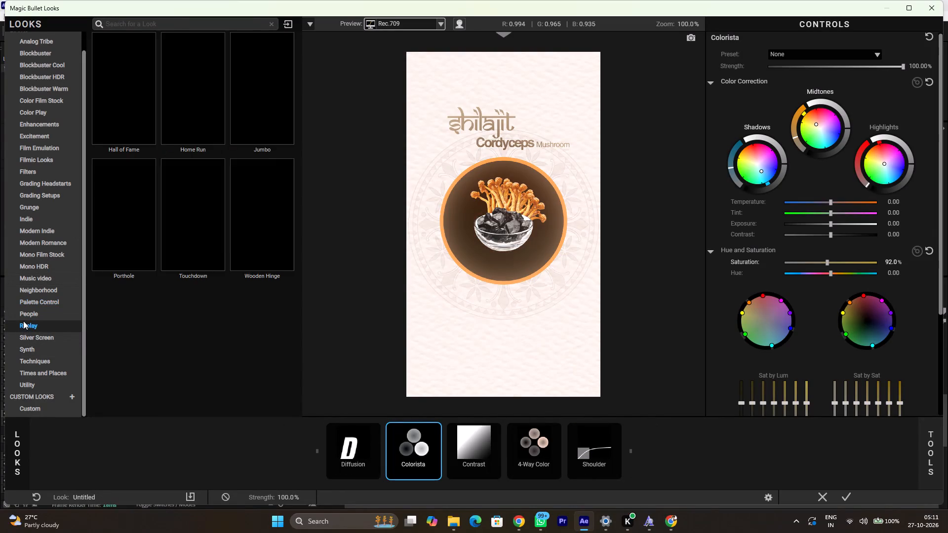
pyautogui.click(28, 371)
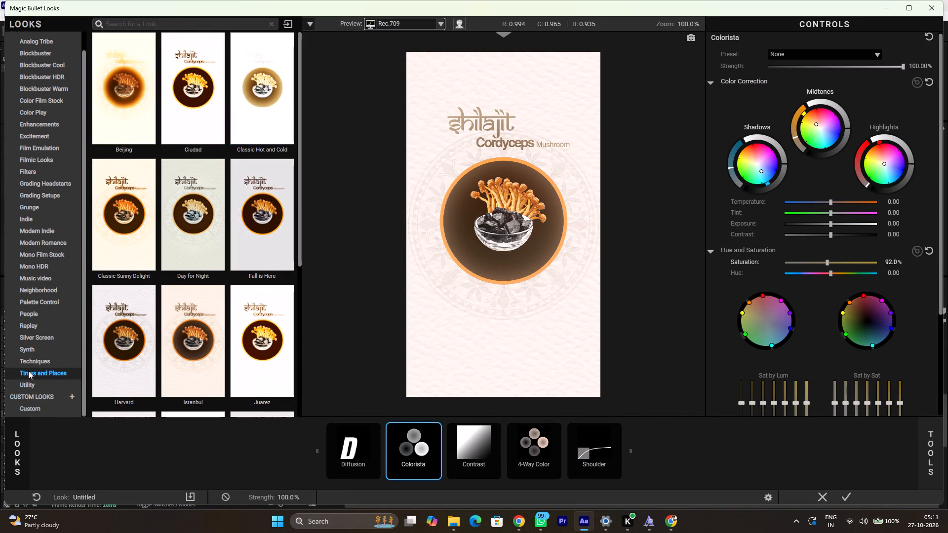
pyautogui.scroll(-3, 28, 371)
pyautogui.scroll(-3, 229, 331)
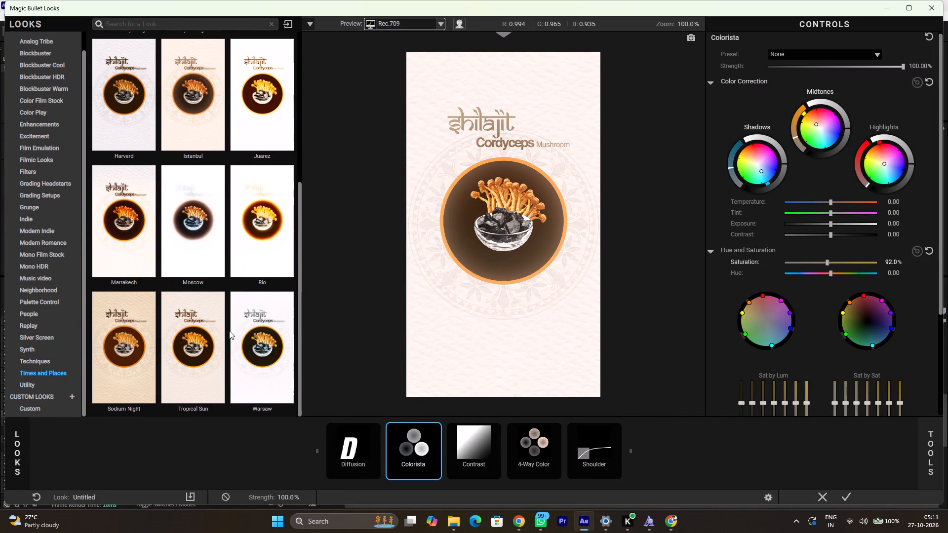
pyautogui.scroll(-8, 251, 249)
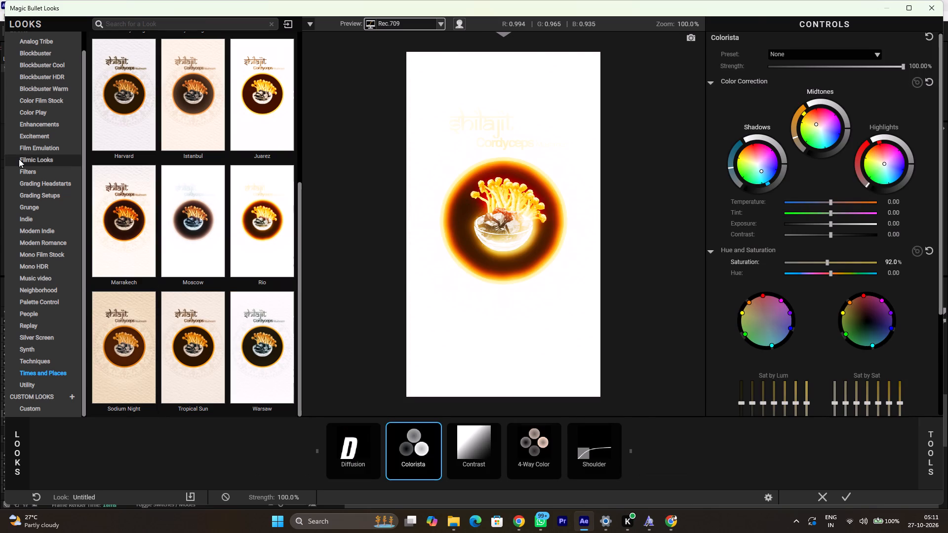
# Compare the looks in the Analog Tribe, Mono Film Stock and Modern Romance collections on the scene.
pyautogui.scroll(4, 19, 159)
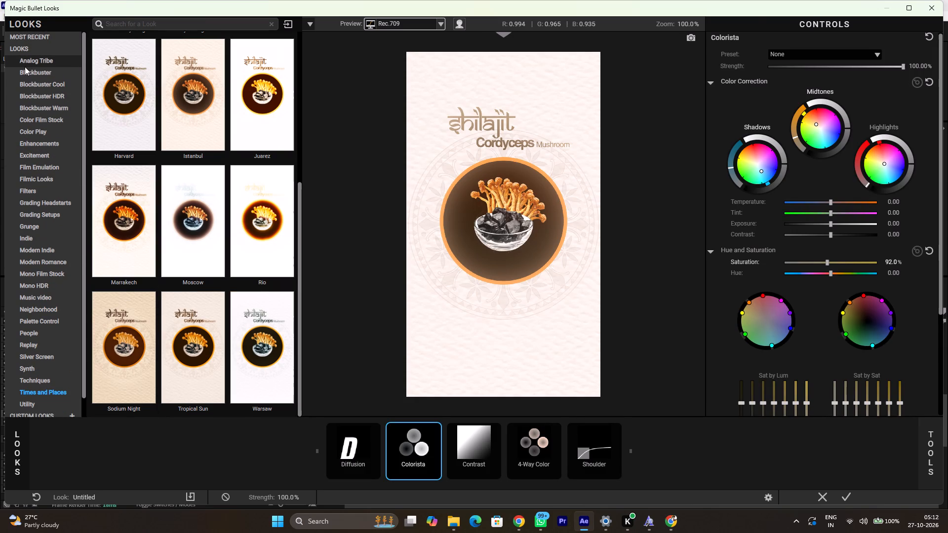
pyautogui.click(25, 67)
pyautogui.scroll(-3, 25, 67)
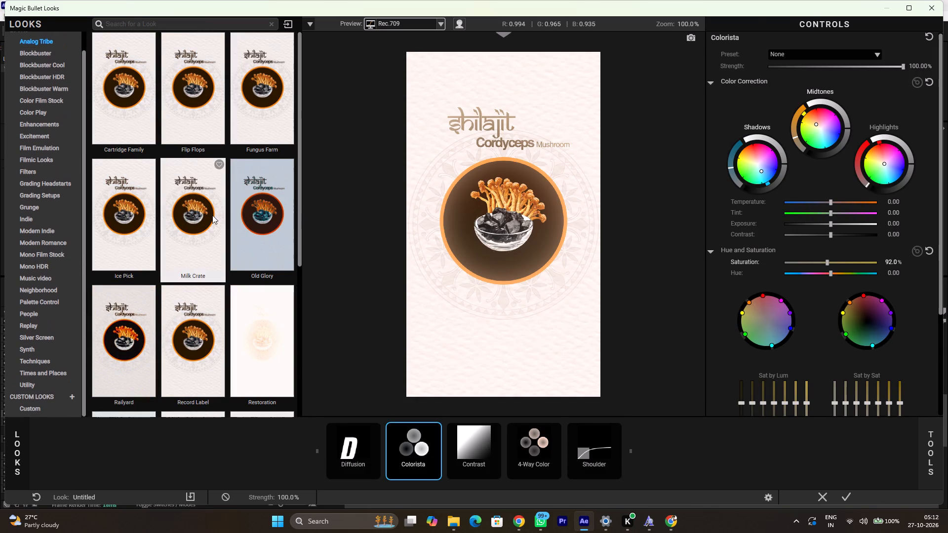
pyautogui.scroll(-4, 236, 9)
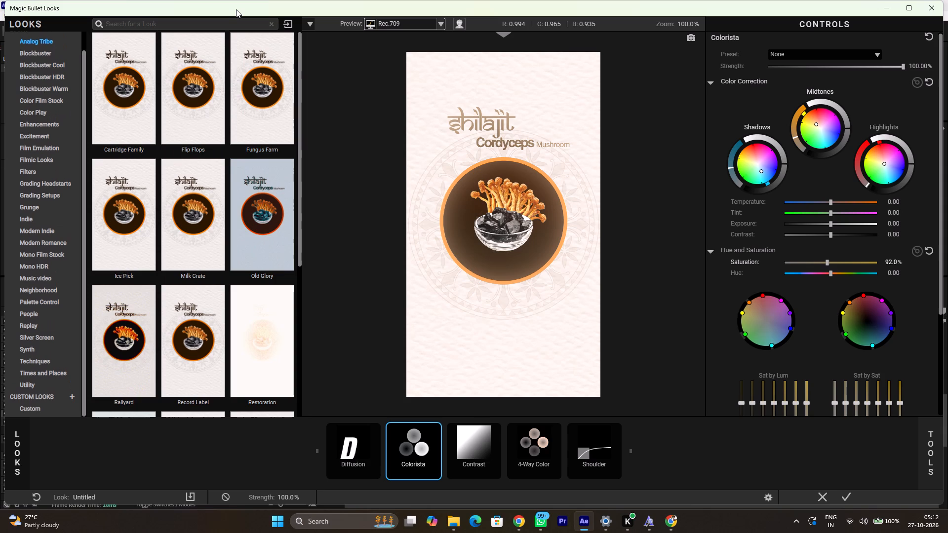
pyautogui.scroll(-1, 236, 9)
pyautogui.scroll(-7, 234, 183)
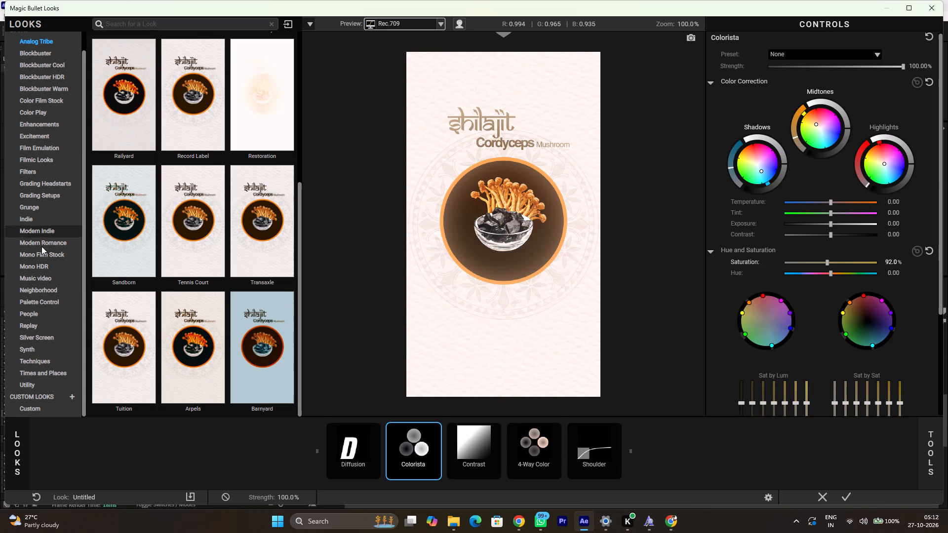
pyautogui.click(48, 252)
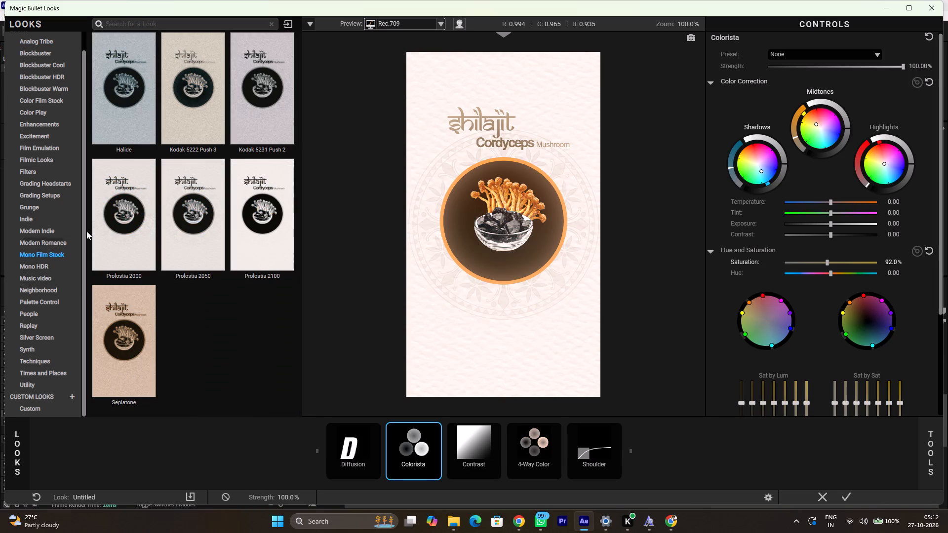
pyautogui.click(53, 240)
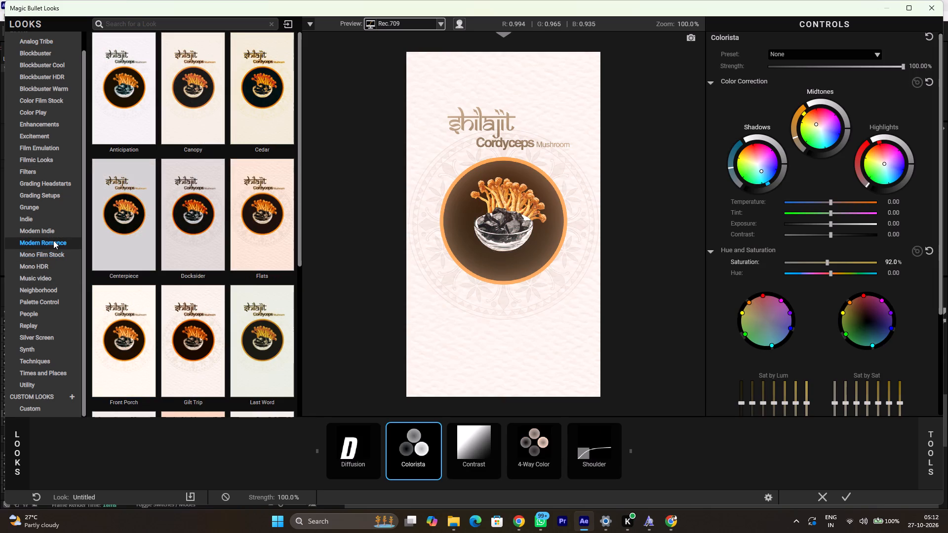
pyautogui.scroll(-3, 236, 210)
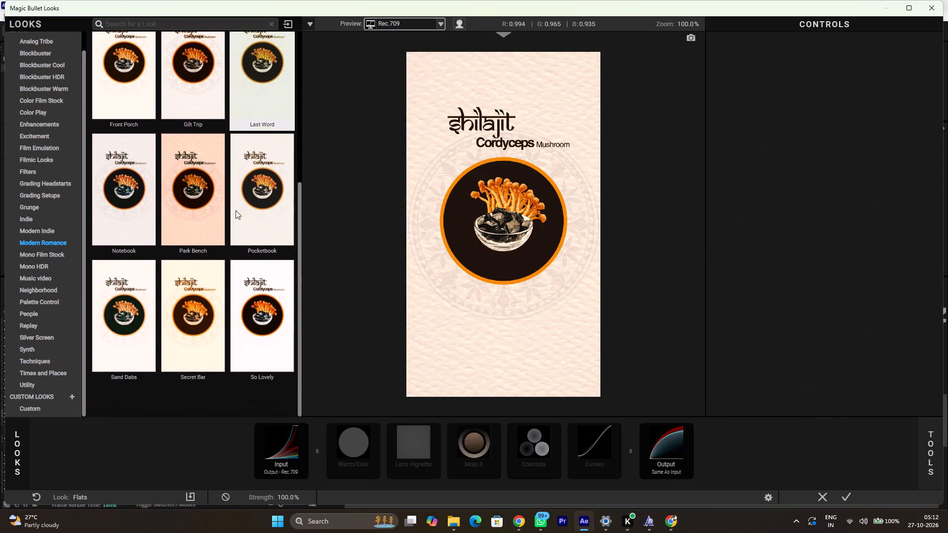
pyautogui.scroll(-2, 236, 210)
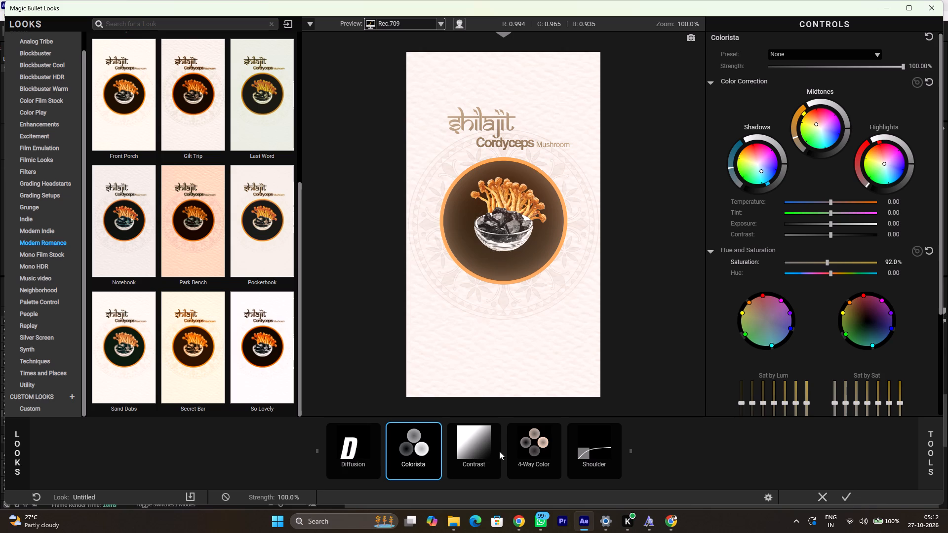
# Reduce the strength of the Diffusion tool in the current look to about 30%.
pyautogui.click(372, 461)
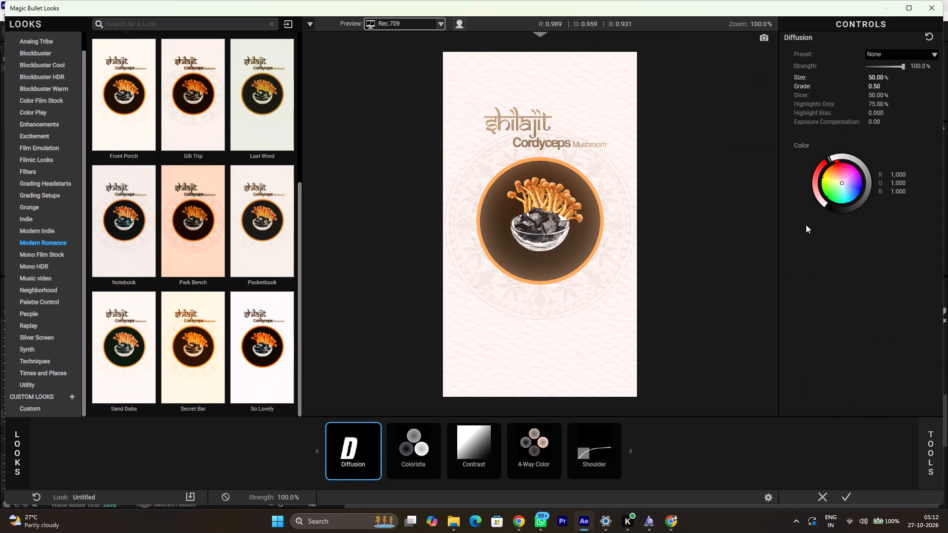
pyautogui.moveTo(899, 65); pyautogui.dragTo(877, 74)
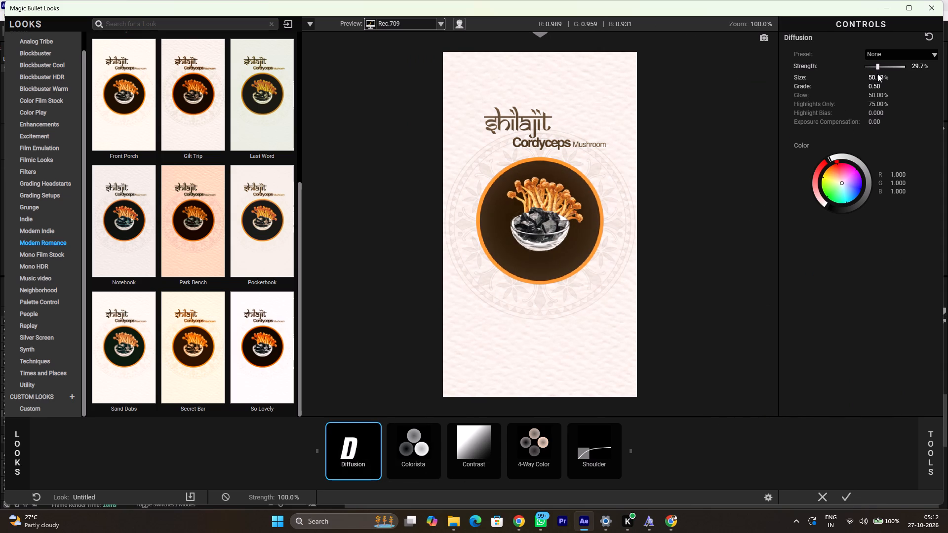
pyautogui.moveTo(877, 74); pyautogui.dragTo(878, 74)
# Add a Lens Vignette tool from the Camera group directly after Diffusion in the tool chain.
pyautogui.click(926, 433)
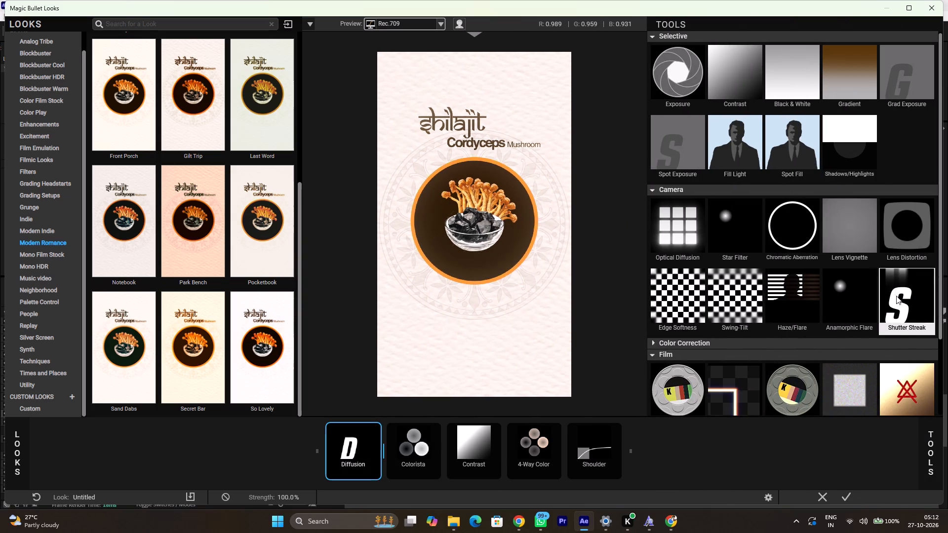
pyautogui.click(847, 234)
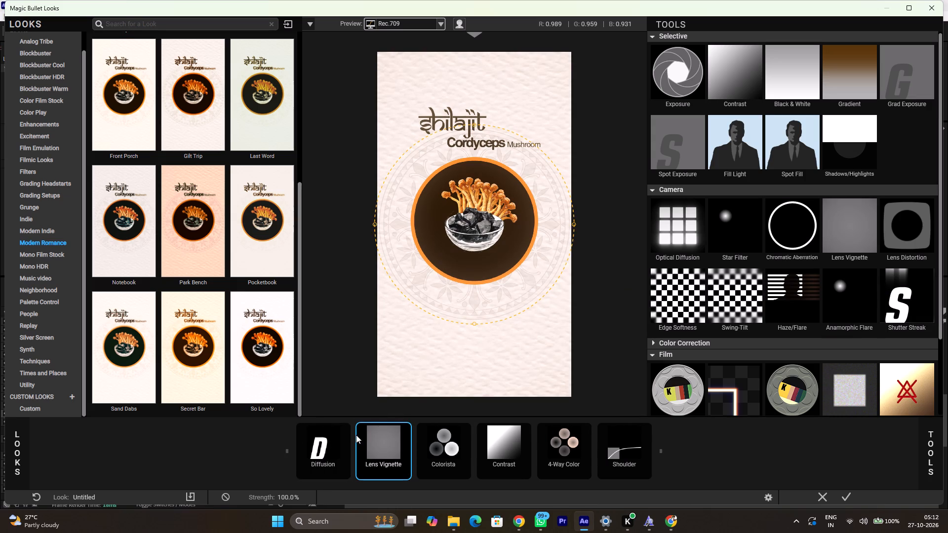
# Apply the Healthy Dose preset to the Lens Vignette and set its strength to +100%.
pyautogui.click(356, 437)
pyautogui.click(879, 48)
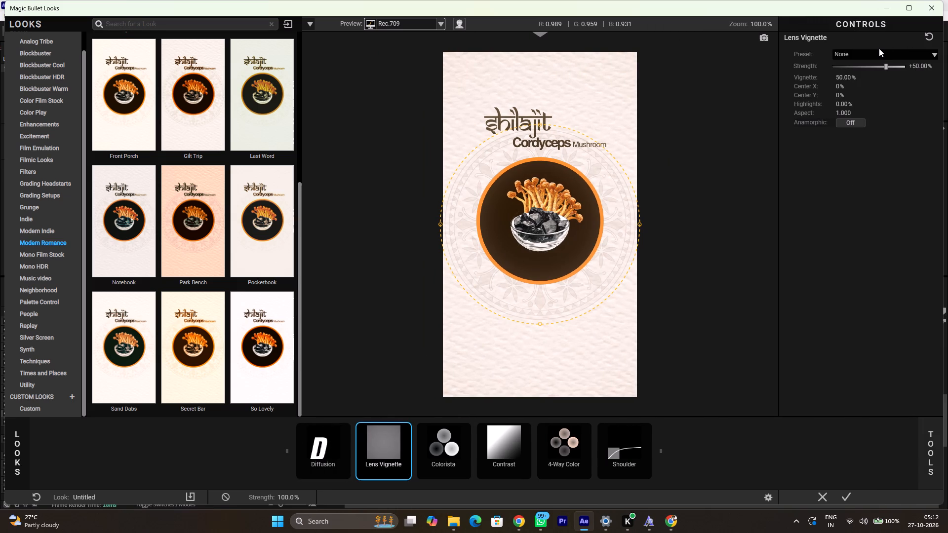
pyautogui.click(877, 50)
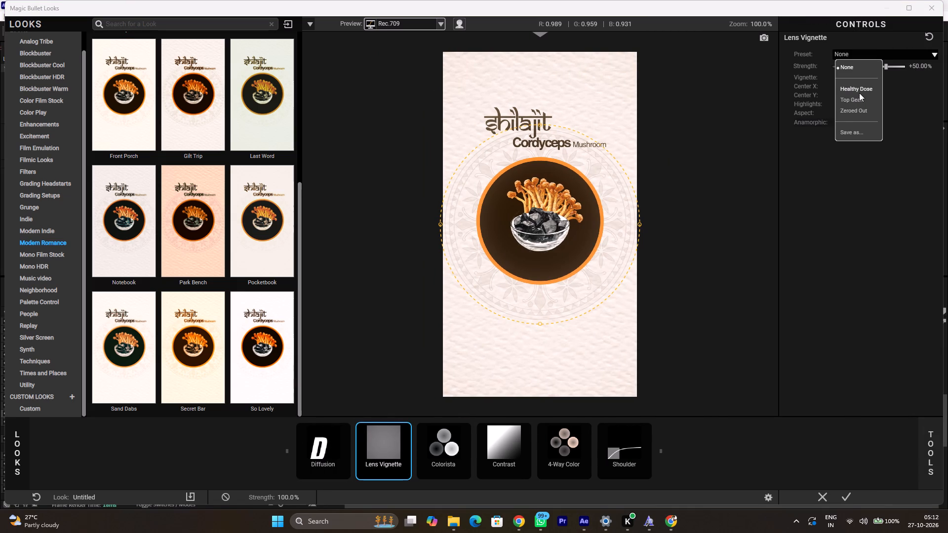
pyautogui.click(859, 93)
pyautogui.moveTo(876, 66); pyautogui.dragTo(947, 53)
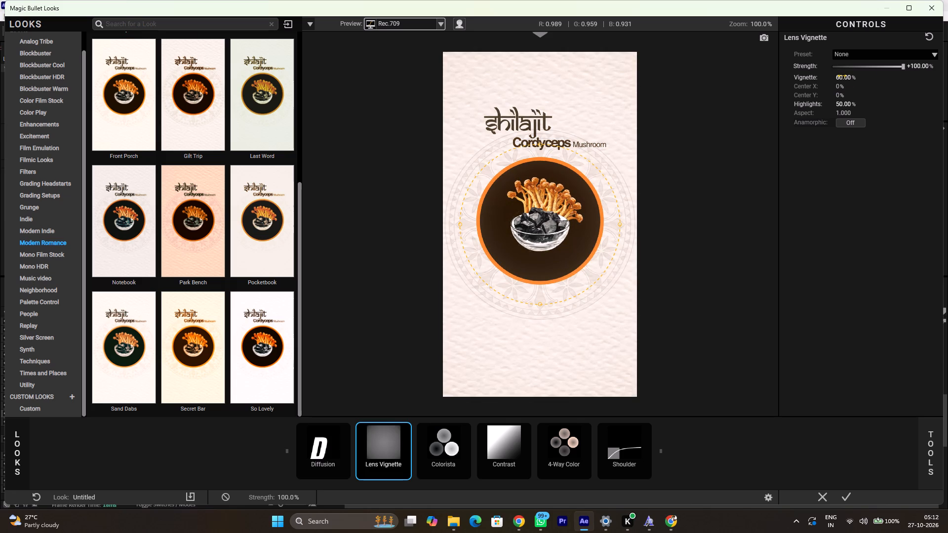
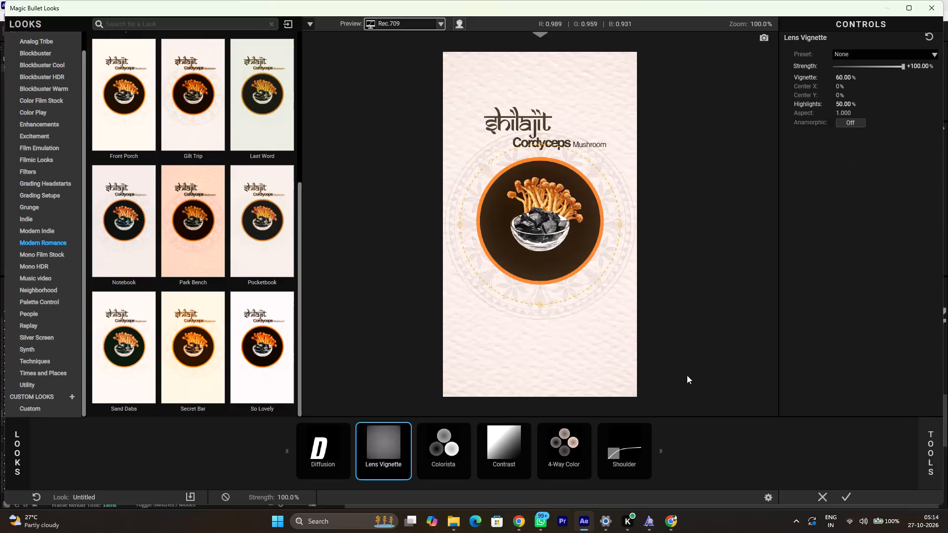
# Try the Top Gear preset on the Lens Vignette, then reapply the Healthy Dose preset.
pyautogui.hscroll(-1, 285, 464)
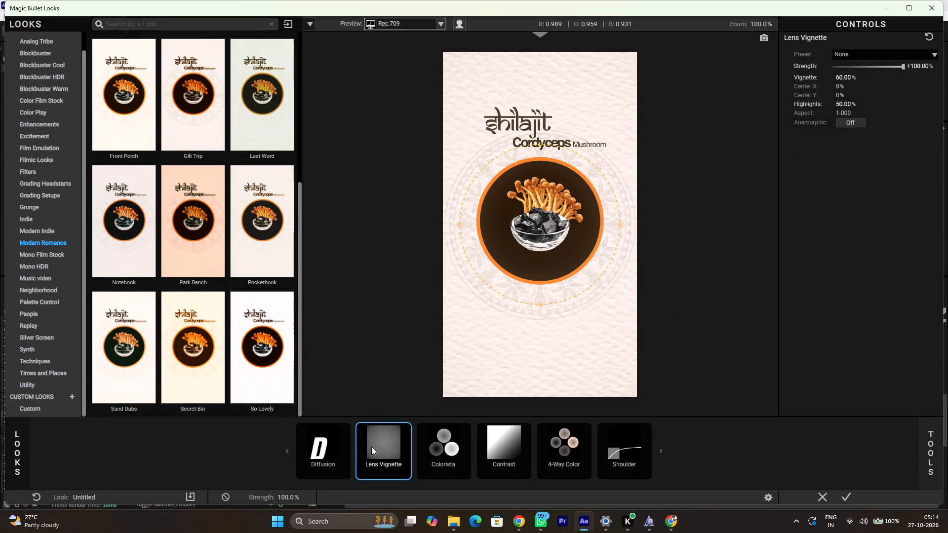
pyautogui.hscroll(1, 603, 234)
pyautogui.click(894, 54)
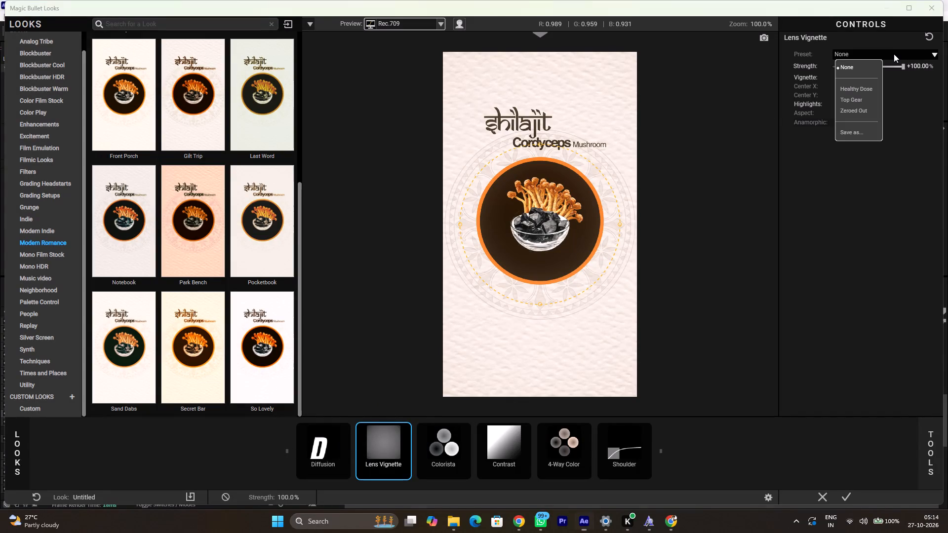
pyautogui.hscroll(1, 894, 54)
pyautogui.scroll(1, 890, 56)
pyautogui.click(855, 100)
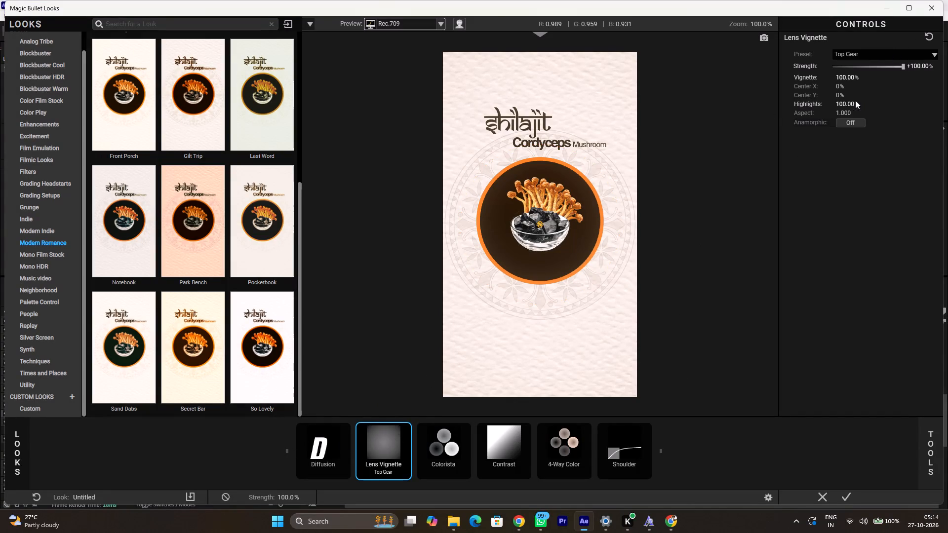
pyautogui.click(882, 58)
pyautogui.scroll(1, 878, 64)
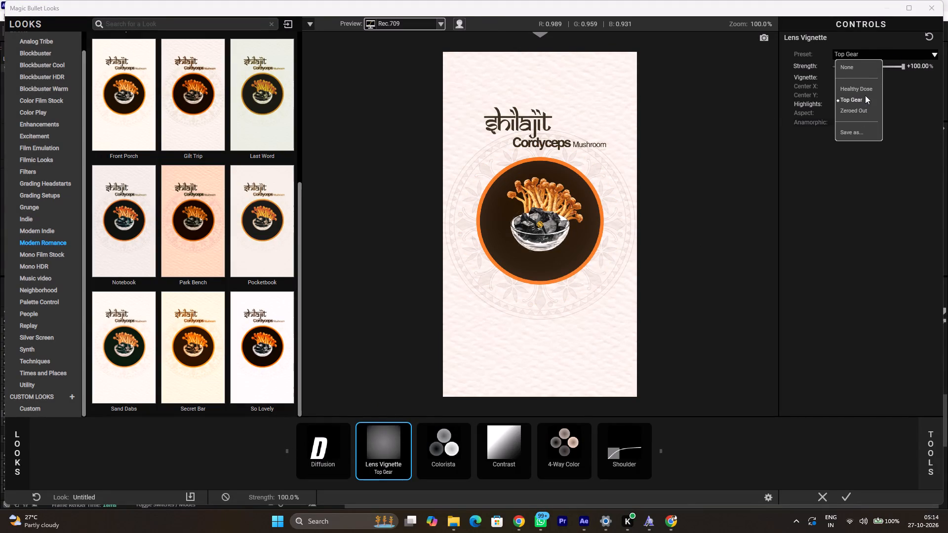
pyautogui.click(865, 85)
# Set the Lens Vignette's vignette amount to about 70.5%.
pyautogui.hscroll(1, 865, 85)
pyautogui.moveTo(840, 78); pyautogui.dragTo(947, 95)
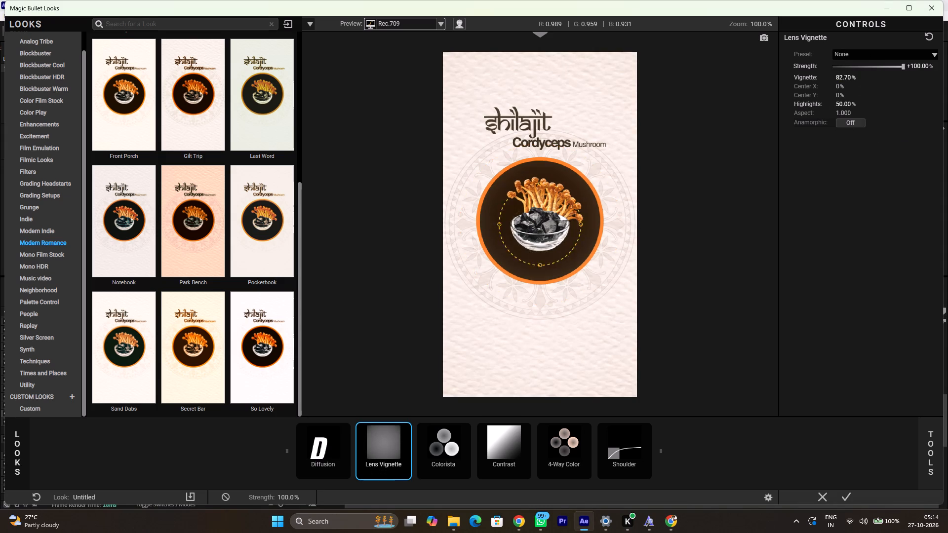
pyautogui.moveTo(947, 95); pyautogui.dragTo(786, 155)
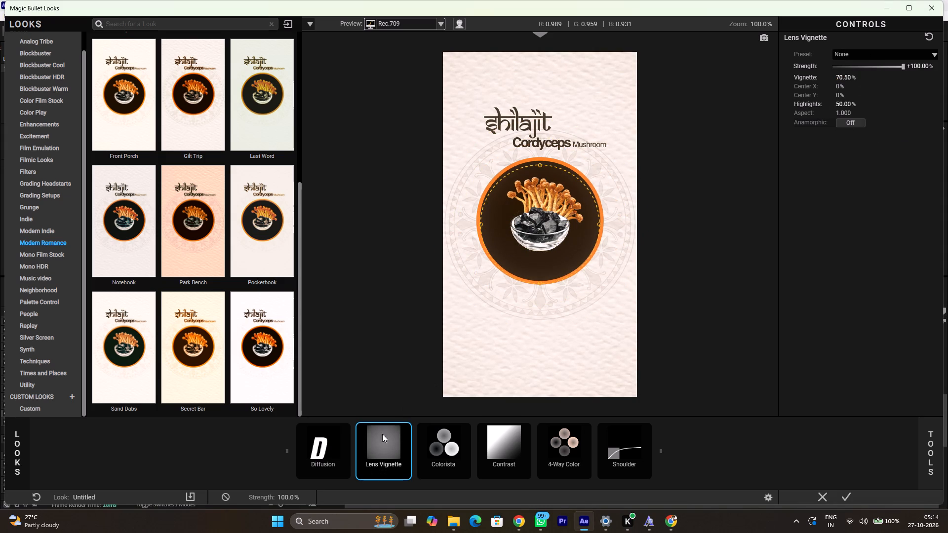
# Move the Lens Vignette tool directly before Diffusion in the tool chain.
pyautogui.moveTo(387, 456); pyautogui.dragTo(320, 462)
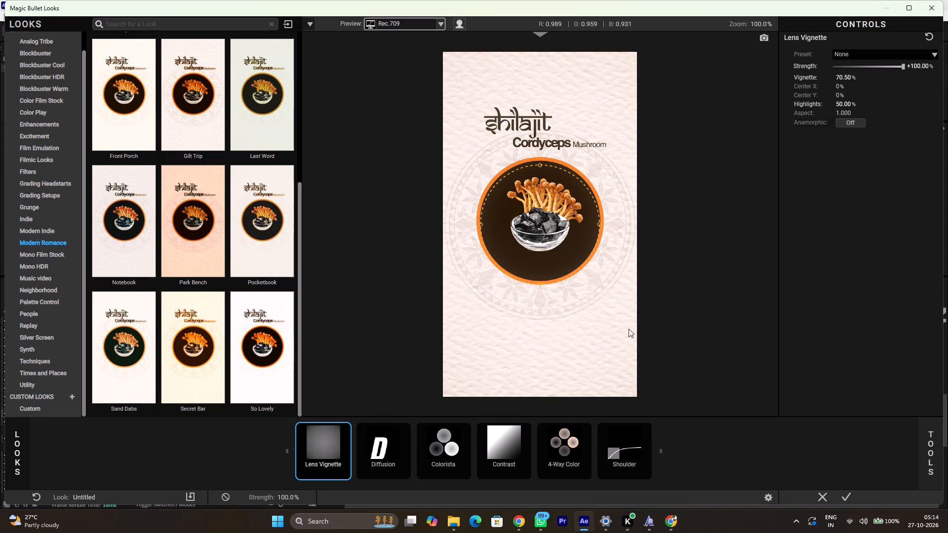
# Delete the Lens Vignette tool from the tool chain.
pyautogui.click(332, 450)
pyautogui.press('BackSpace')
# Look through the looks in the Analog Tribe and Blockbuster collections.
pyautogui.click(42, 35)
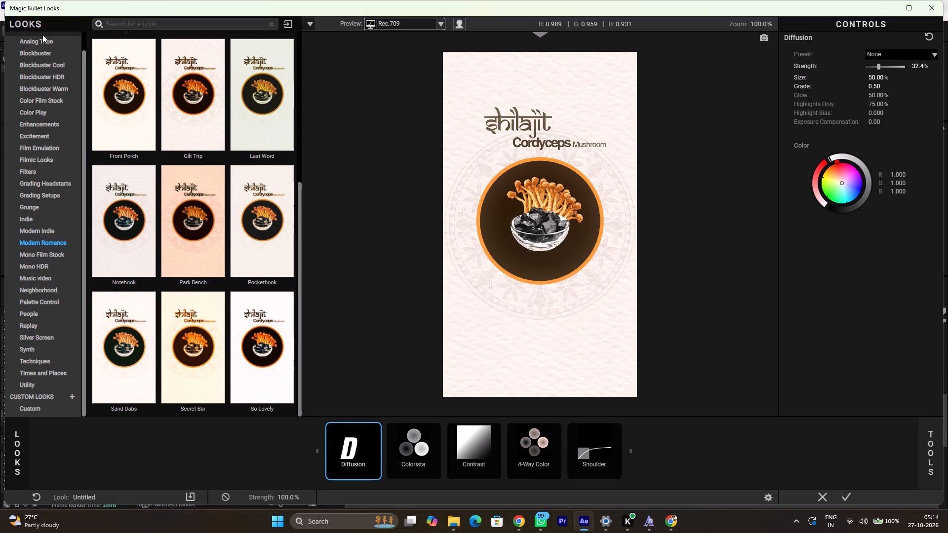
pyautogui.scroll(12, 164, 111)
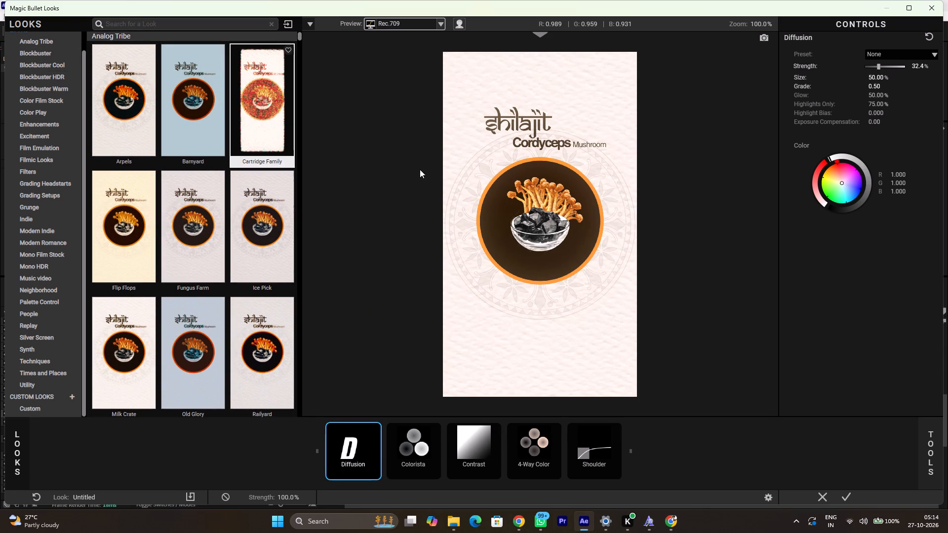
pyautogui.scroll(-9, 292, 307)
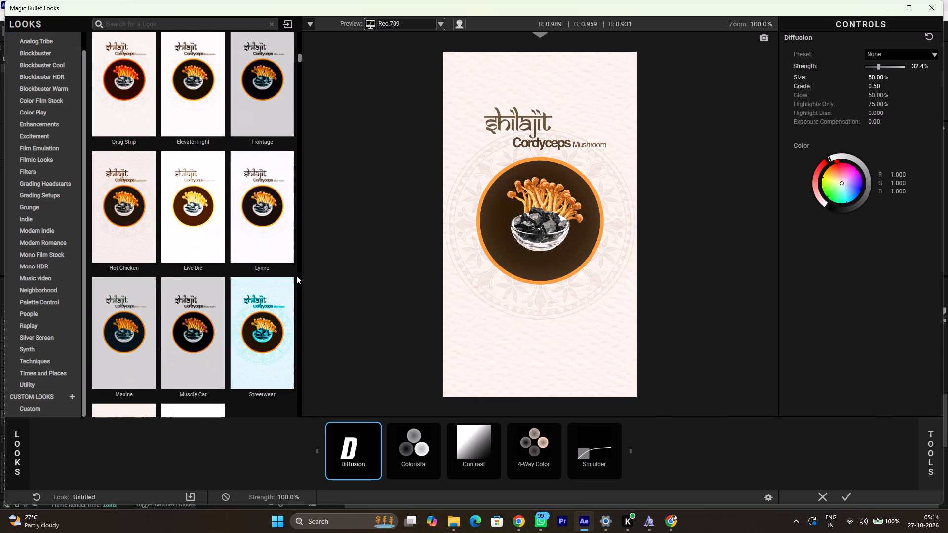
pyautogui.scroll(-3, 296, 275)
# Clear the tool chain by deleting the Diffusion, Colorista, Contrast, 4-Way Color and Shoulder tools.
pyautogui.press('BackSpace')
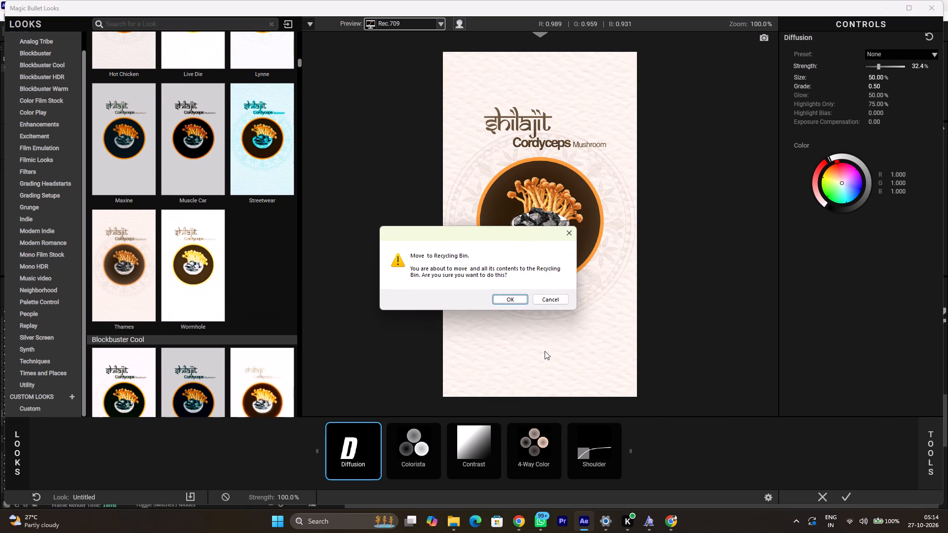
pyautogui.click(547, 302)
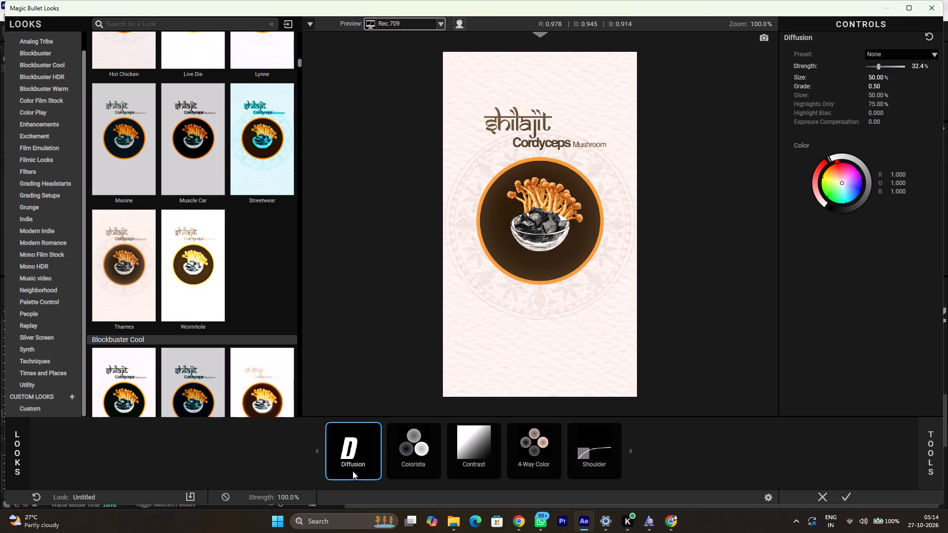
pyautogui.press('Delete')
pyautogui.click(353, 471)
pyautogui.press('Delete')
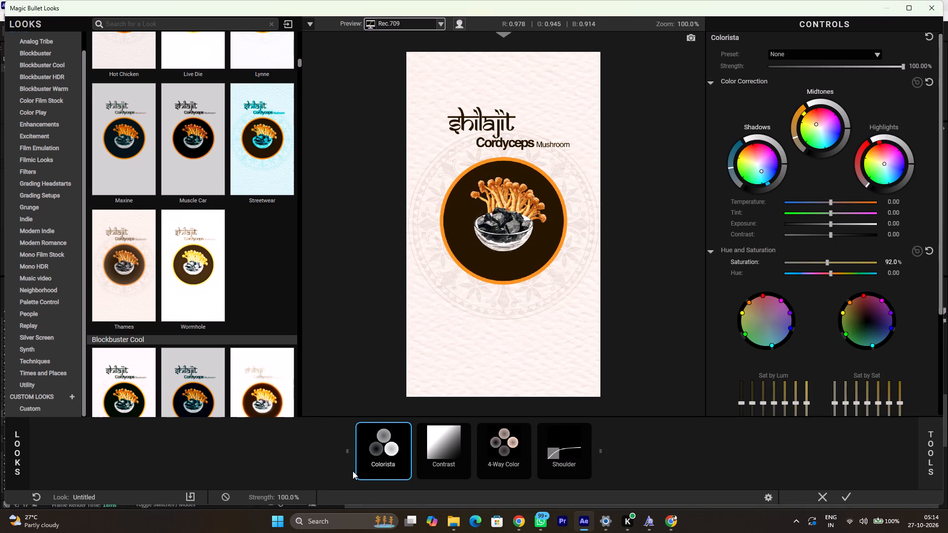
pyautogui.press('Delete')
pyautogui.press('Delete')
pyautogui.press('Delete')
pyautogui.press('Delete')
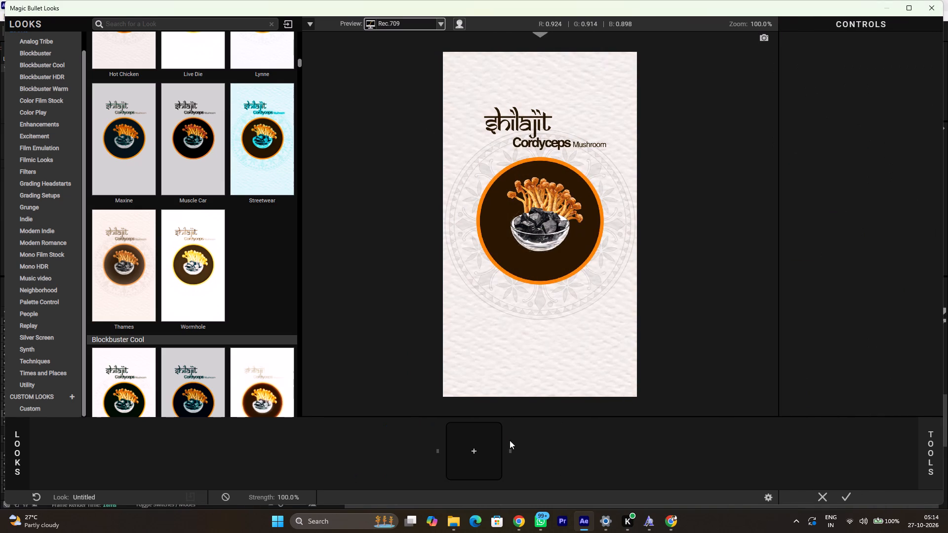
# Add an Edge Softness tool from the Camera group to the empty chain and enlarge its inner ring slightly beyond the frame edges.
pyautogui.click(477, 443)
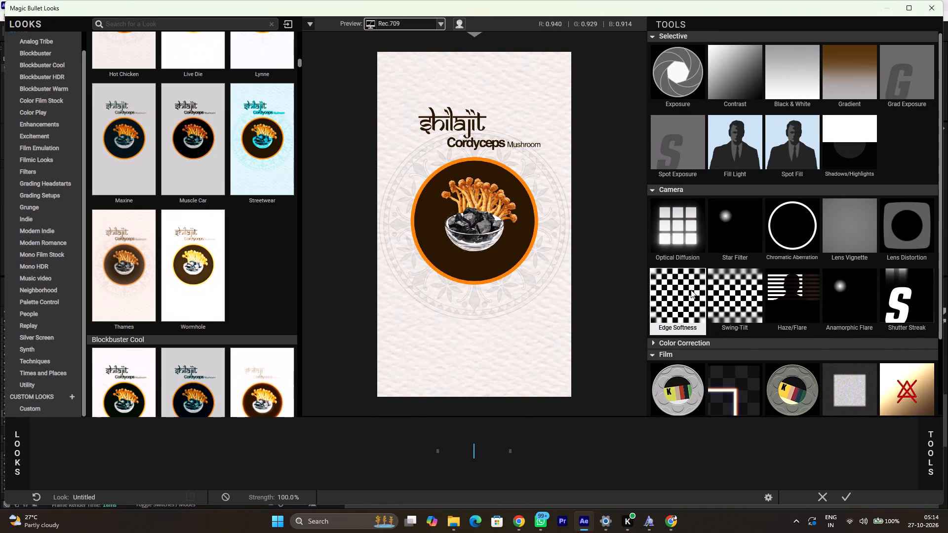
pyautogui.click(691, 290)
pyautogui.moveTo(569, 190); pyautogui.dragTo(591, 184)
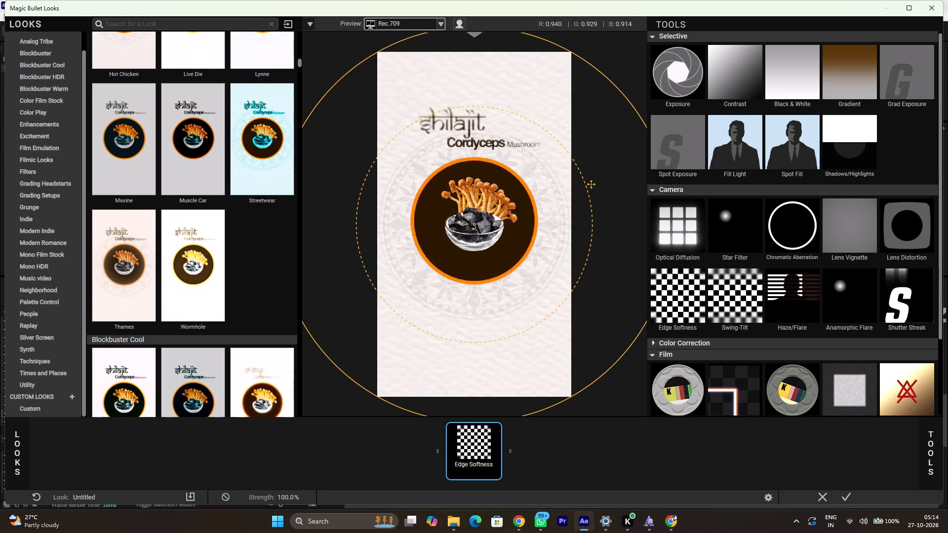
pyautogui.moveTo(591, 184); pyautogui.dragTo(600, 183)
# Add an Optical Diffusion tool before Edge Softness and reduce its strength to about 20.8%.
pyautogui.click(689, 228)
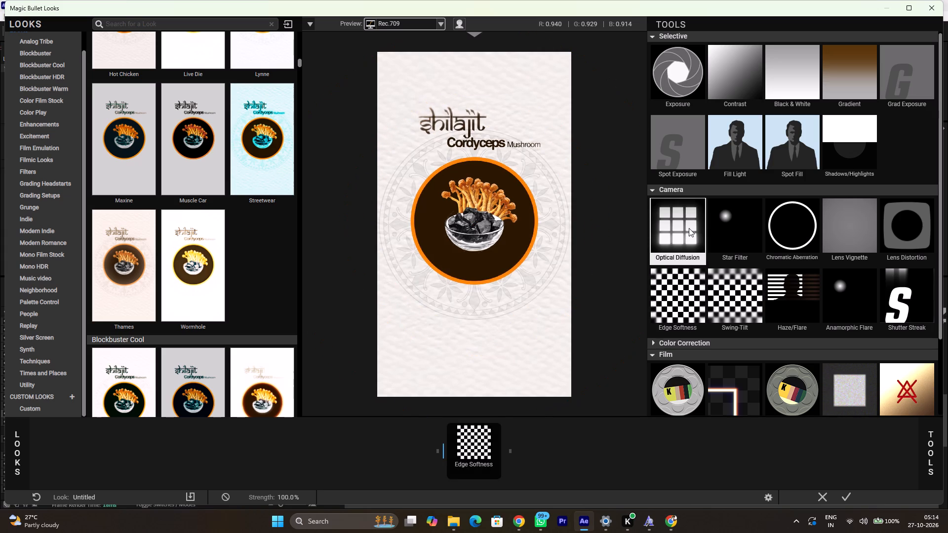
pyautogui.click(437, 457)
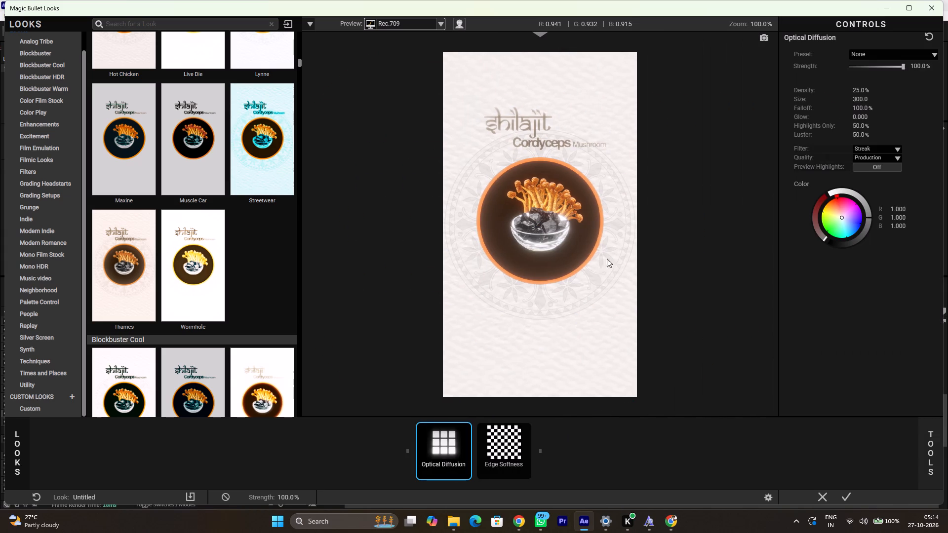
pyautogui.moveTo(884, 67); pyautogui.dragTo(862, 73)
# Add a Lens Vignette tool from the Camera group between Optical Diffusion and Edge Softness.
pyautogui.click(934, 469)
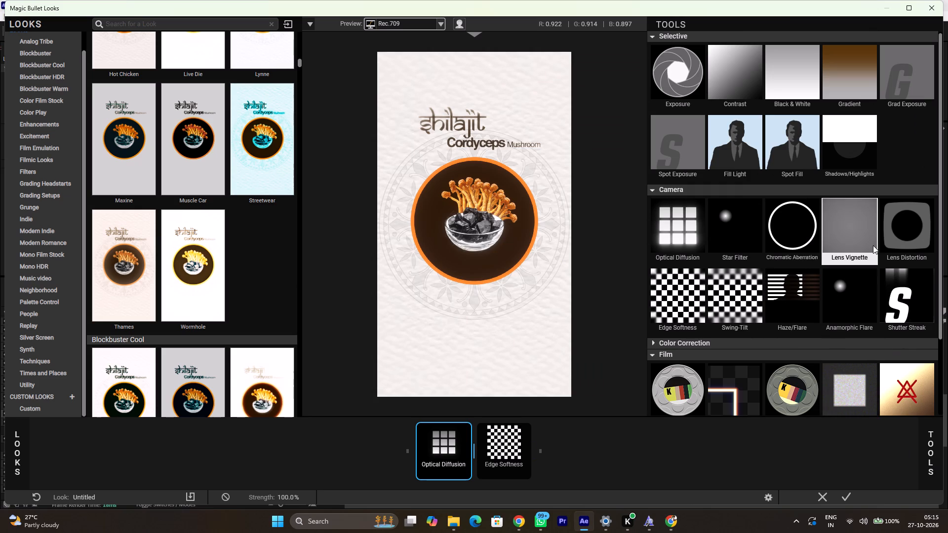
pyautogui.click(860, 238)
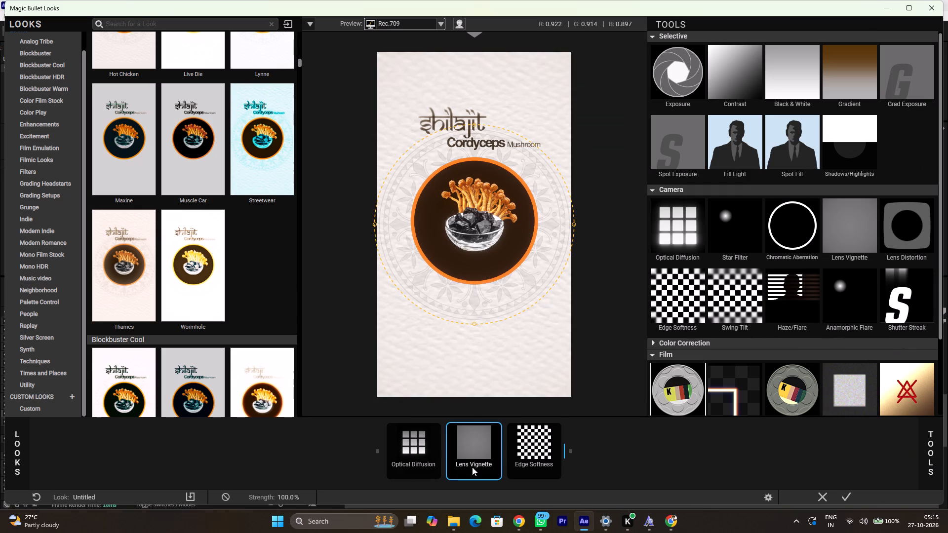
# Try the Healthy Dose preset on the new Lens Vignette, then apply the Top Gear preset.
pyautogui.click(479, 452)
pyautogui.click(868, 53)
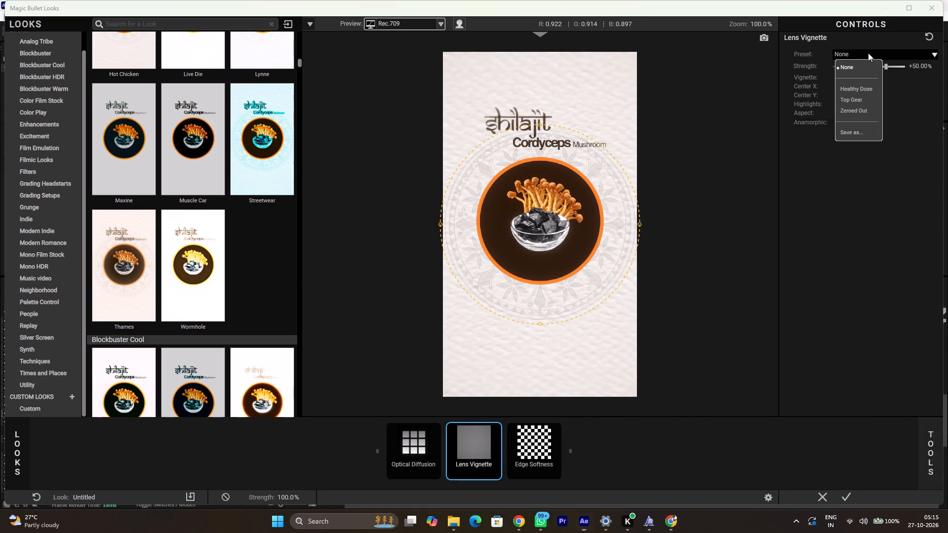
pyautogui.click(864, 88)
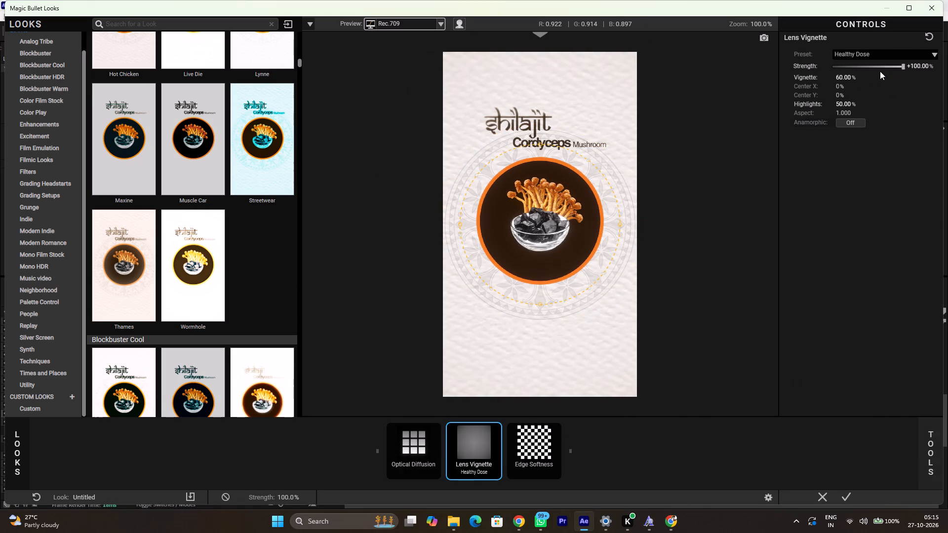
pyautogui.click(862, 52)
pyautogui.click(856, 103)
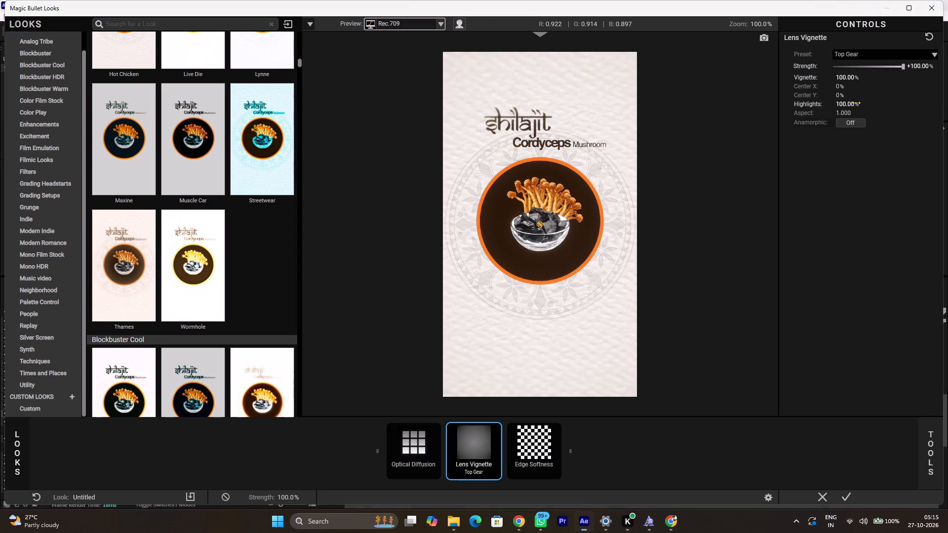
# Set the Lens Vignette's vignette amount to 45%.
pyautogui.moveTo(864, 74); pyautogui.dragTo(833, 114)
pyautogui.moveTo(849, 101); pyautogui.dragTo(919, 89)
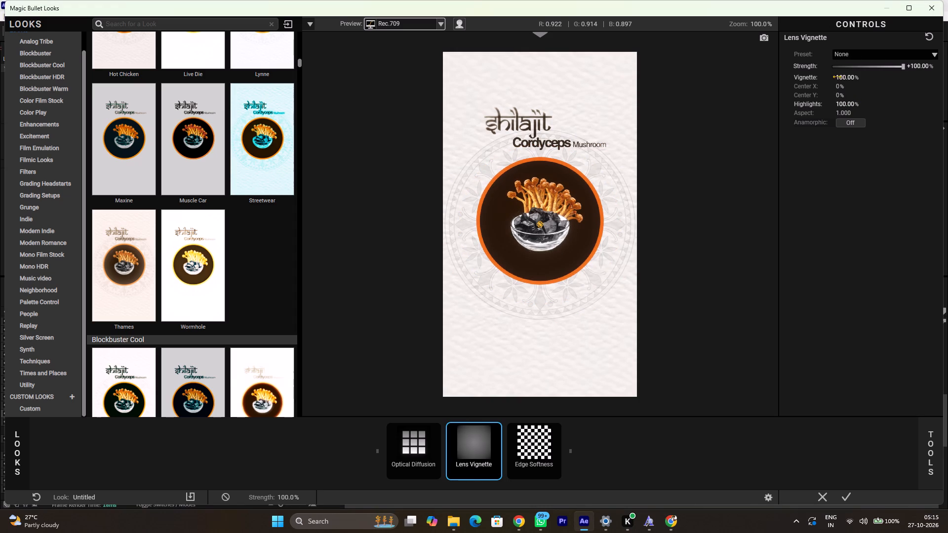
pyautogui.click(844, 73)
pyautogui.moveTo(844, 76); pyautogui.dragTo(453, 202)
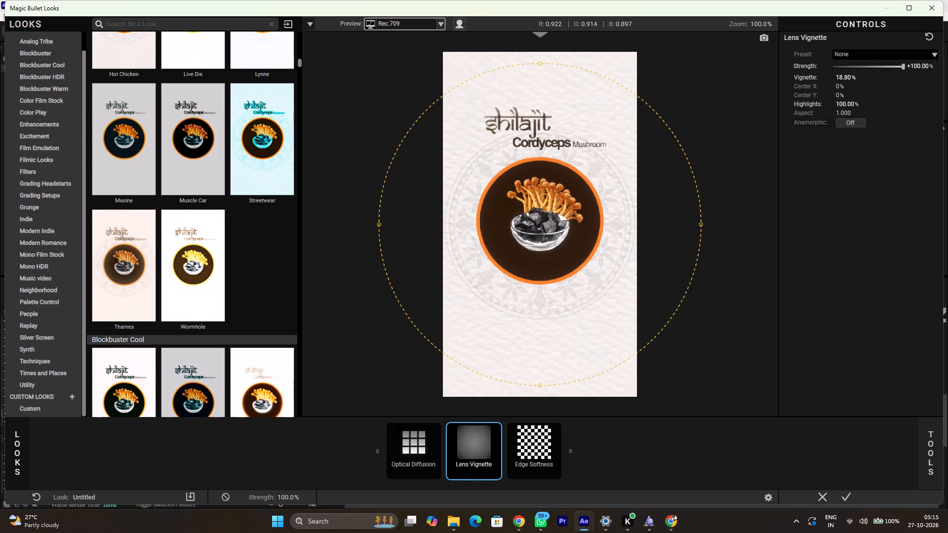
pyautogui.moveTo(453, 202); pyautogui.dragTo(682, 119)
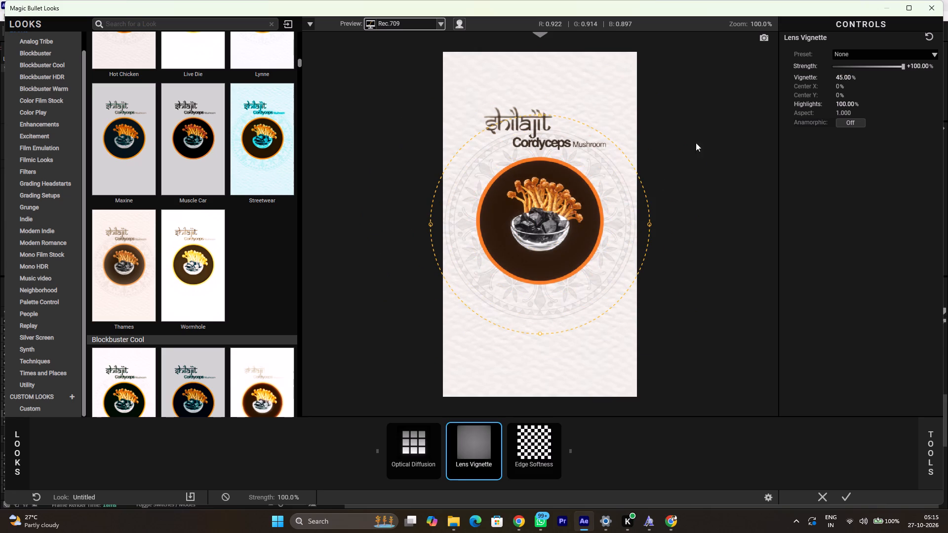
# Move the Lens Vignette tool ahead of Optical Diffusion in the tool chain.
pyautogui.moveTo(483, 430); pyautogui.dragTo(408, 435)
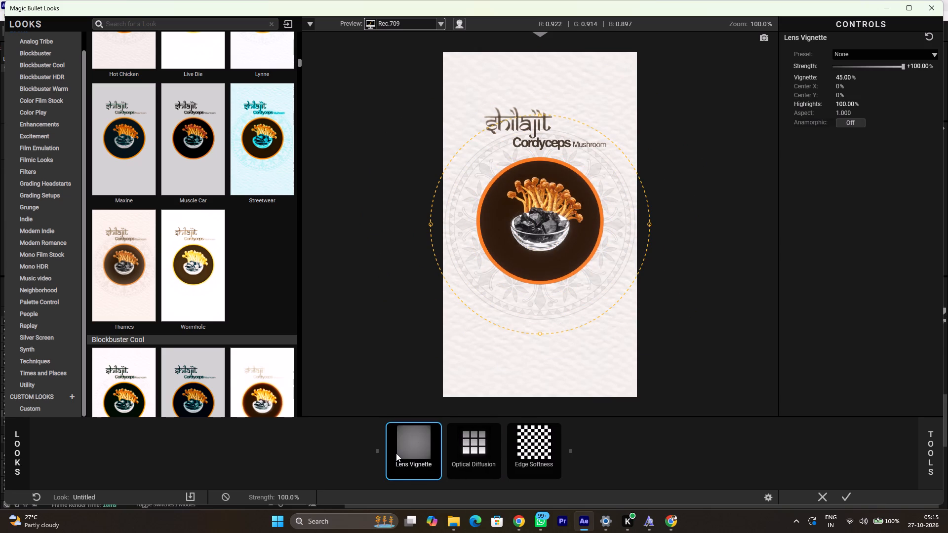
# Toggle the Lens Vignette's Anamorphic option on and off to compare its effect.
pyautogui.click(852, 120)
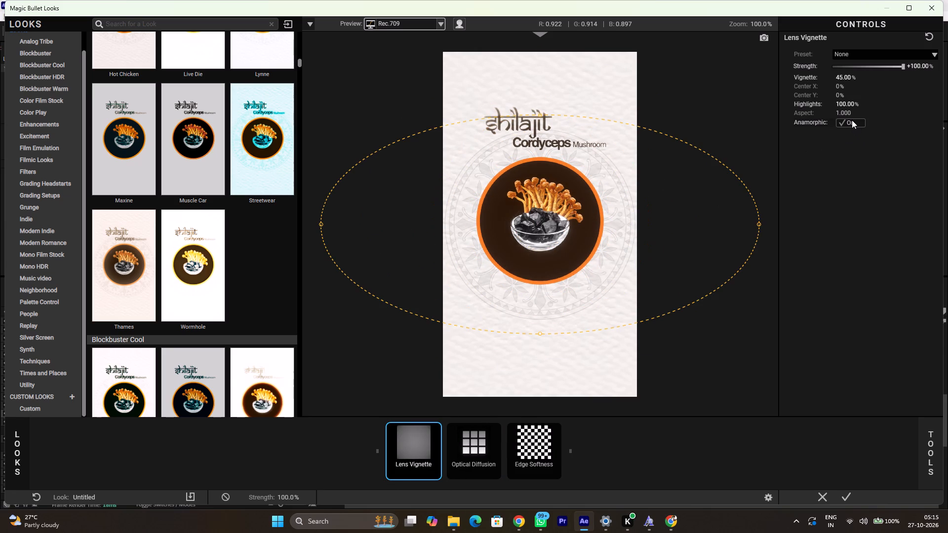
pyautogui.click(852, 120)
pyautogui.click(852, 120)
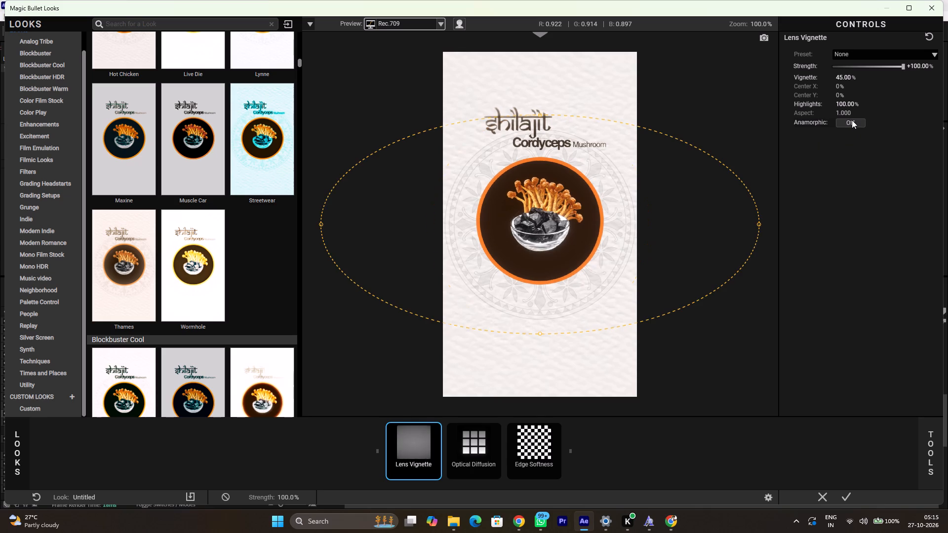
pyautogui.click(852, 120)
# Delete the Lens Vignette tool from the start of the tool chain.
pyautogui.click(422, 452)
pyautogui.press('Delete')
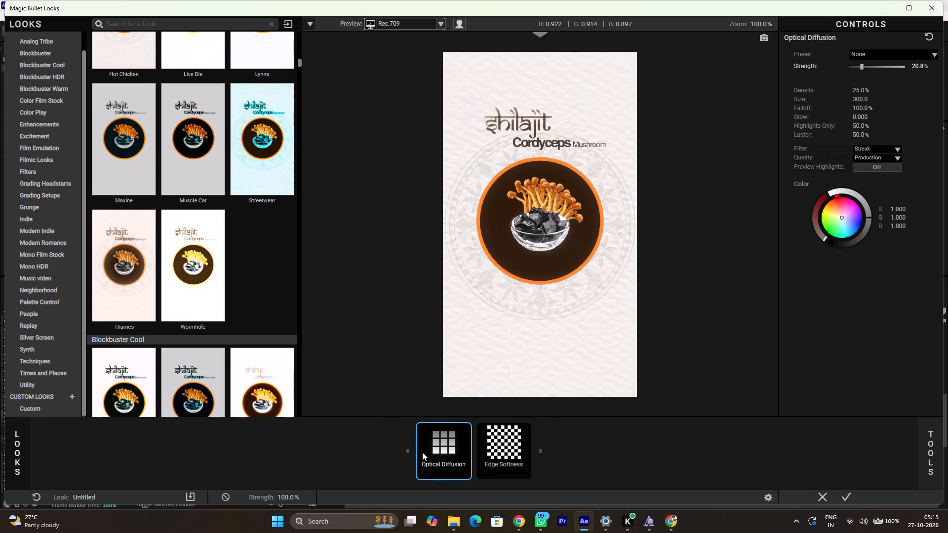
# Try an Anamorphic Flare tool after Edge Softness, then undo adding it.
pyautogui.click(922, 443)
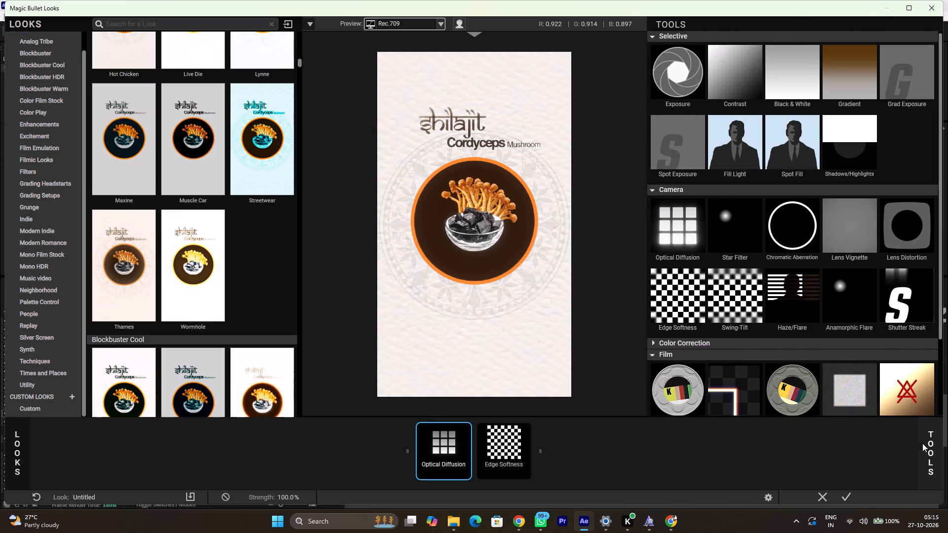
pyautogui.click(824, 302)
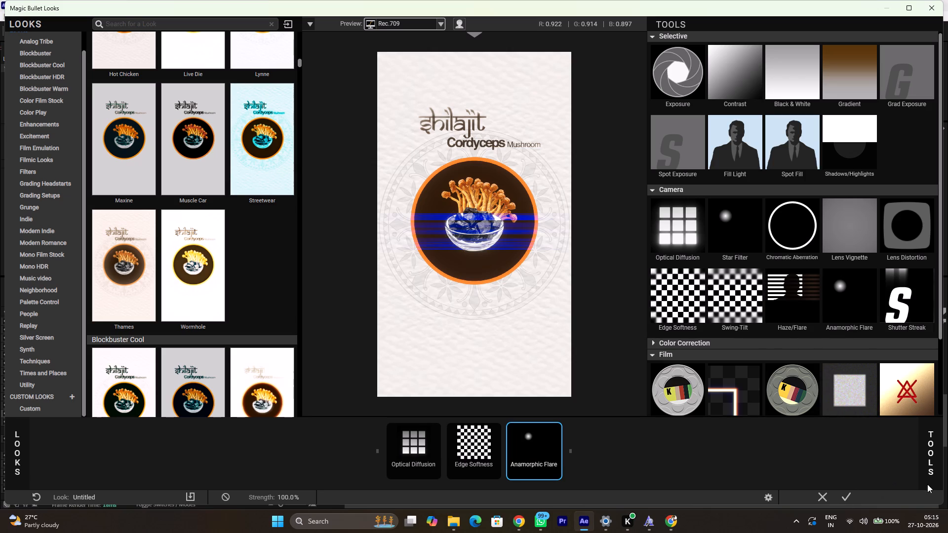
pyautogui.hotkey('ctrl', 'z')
# Add a Swing-Tilt tool from the Camera group after Edge Softness in the tool chain.
pyautogui.click(746, 299)
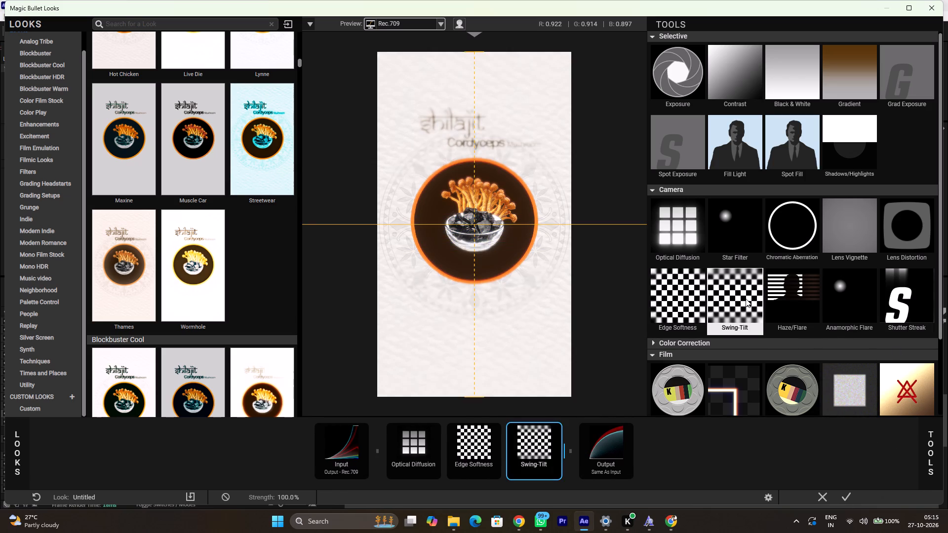
# Undo adding the Swing-Tilt tool after Edge Softness.
pyautogui.hotkey('ctrl', 'z')
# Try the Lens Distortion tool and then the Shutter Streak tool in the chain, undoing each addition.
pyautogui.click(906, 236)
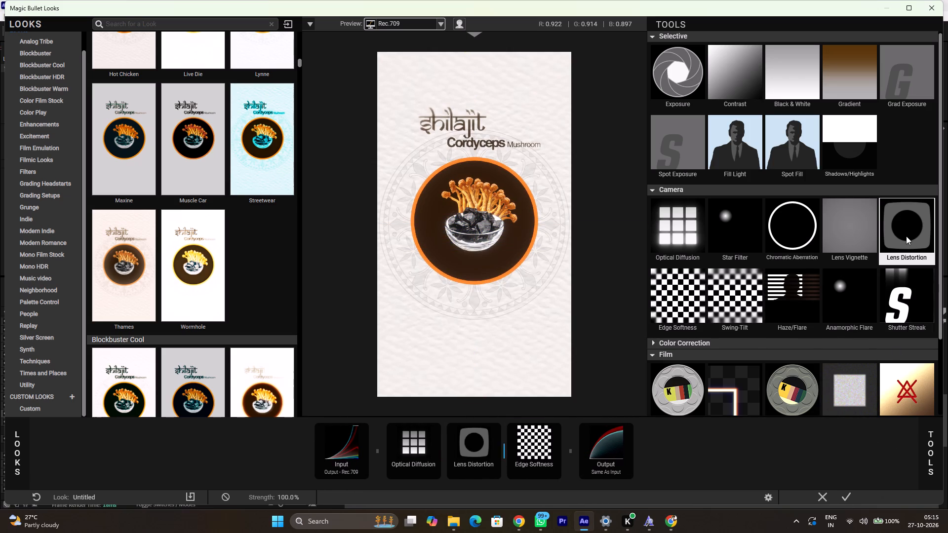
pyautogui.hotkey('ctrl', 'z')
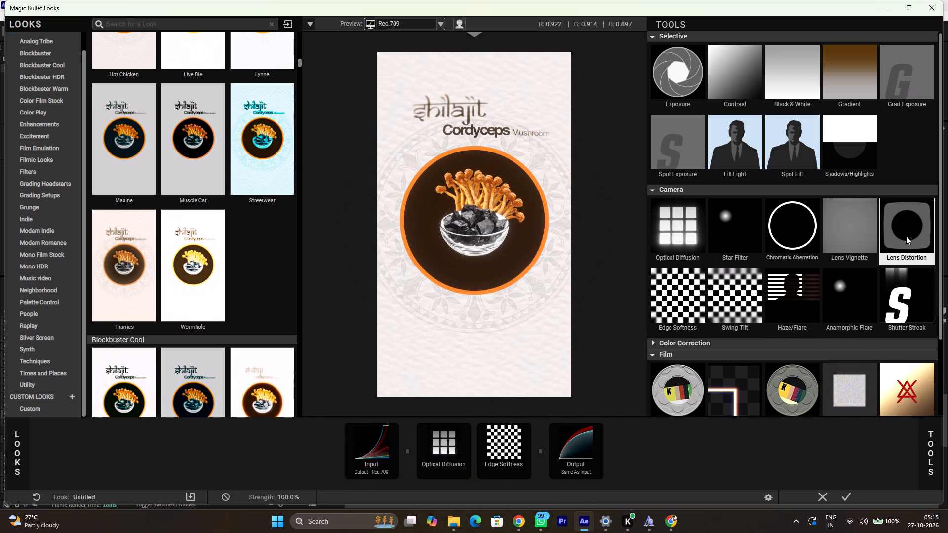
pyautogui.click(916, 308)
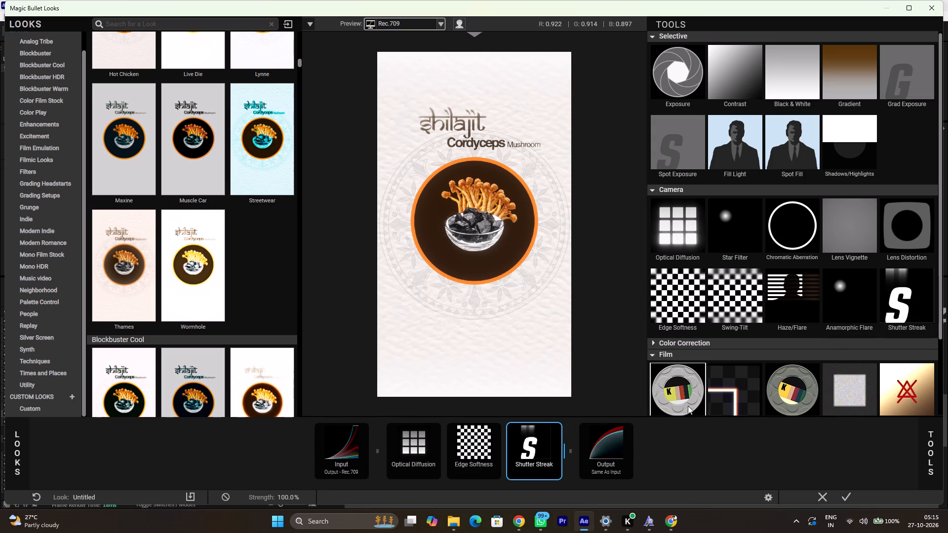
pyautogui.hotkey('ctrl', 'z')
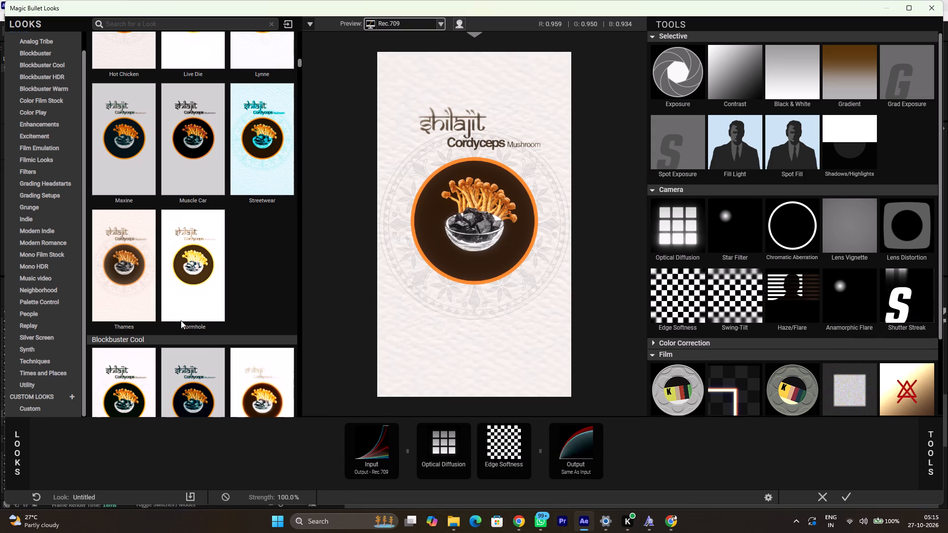
# Add a Film Print tool from the Film group and move it ahead of Optical Diffusion in the tool chain.
pyautogui.scroll(-1, 201, 347)
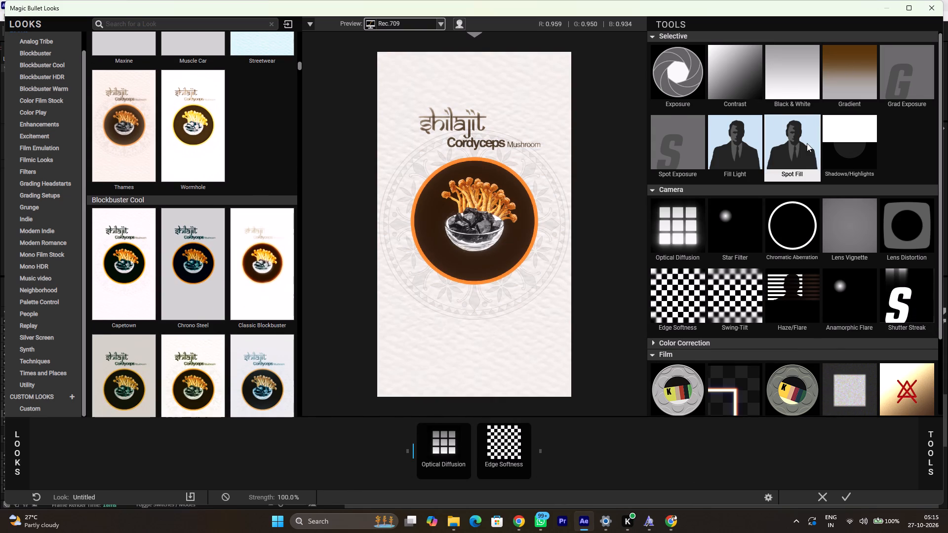
pyautogui.scroll(-2, 807, 143)
pyautogui.click(777, 345)
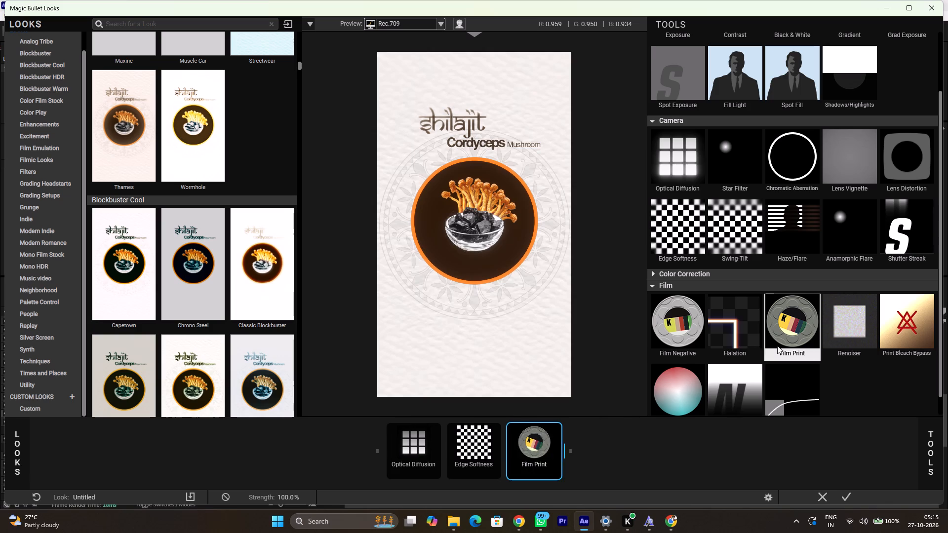
pyautogui.moveTo(540, 457); pyautogui.dragTo(372, 447)
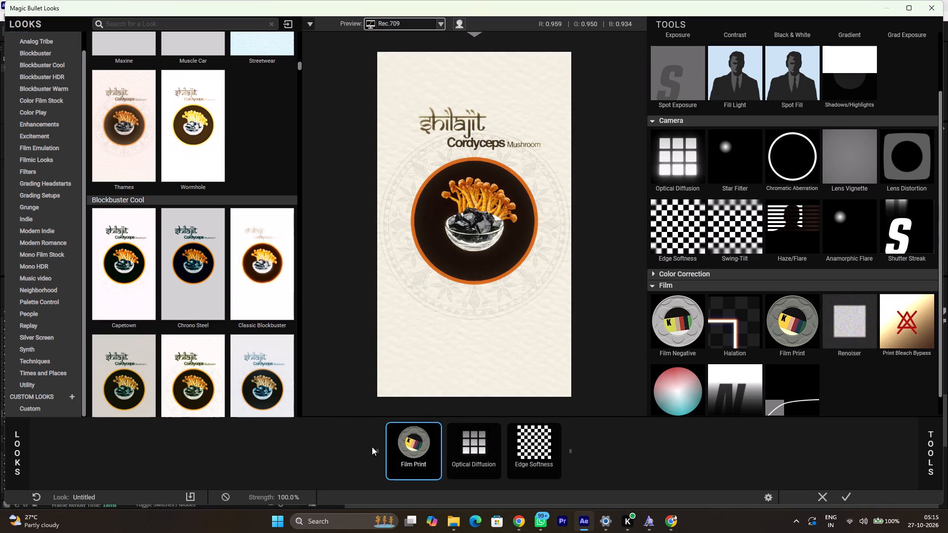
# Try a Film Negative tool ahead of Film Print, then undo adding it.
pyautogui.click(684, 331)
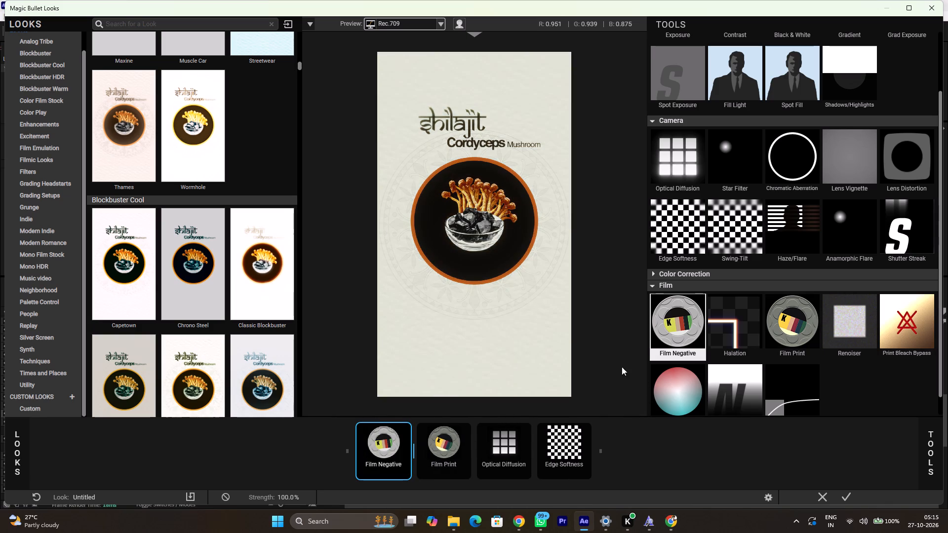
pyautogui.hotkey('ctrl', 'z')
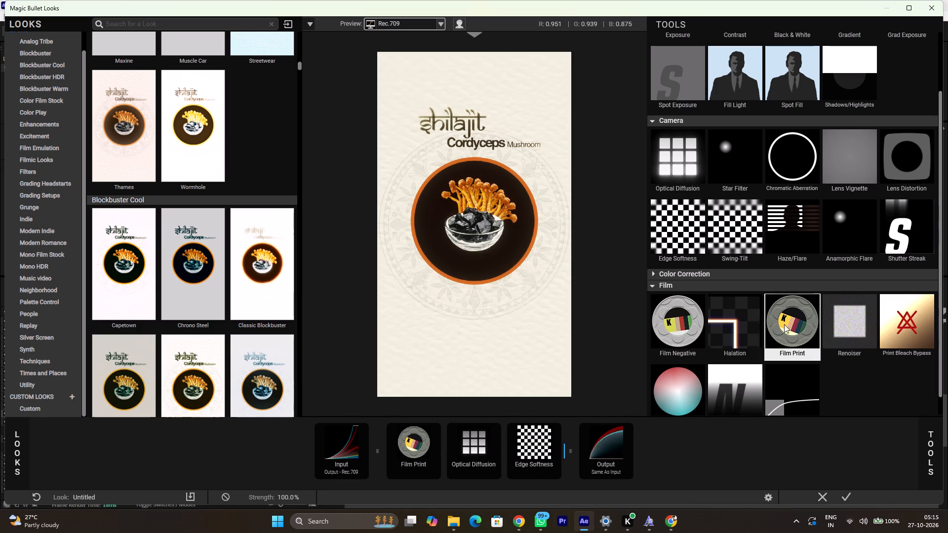
# Set Film Print's film stock to Fujifilm 3510, preview it at lower strength, and return its strength to 100%.
pyautogui.click(408, 449)
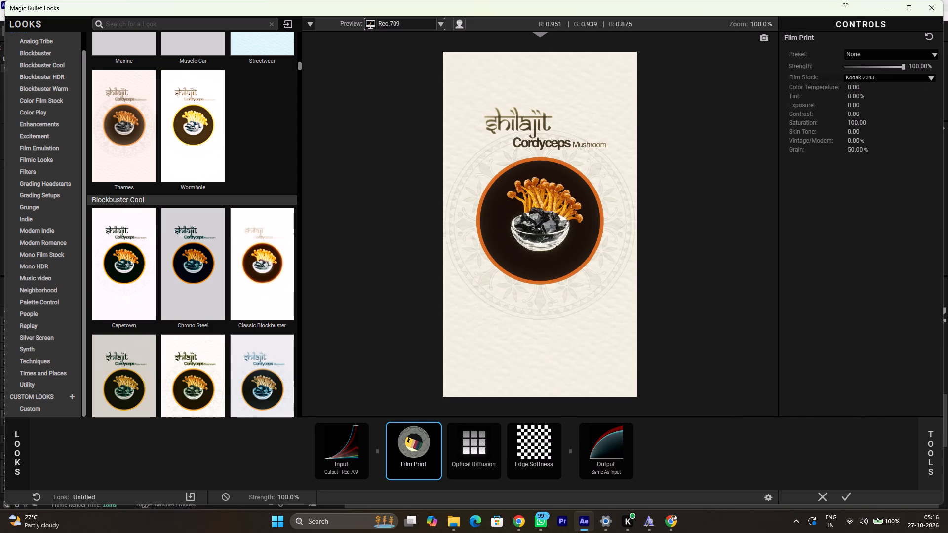
pyautogui.click(872, 75)
pyautogui.click(867, 108)
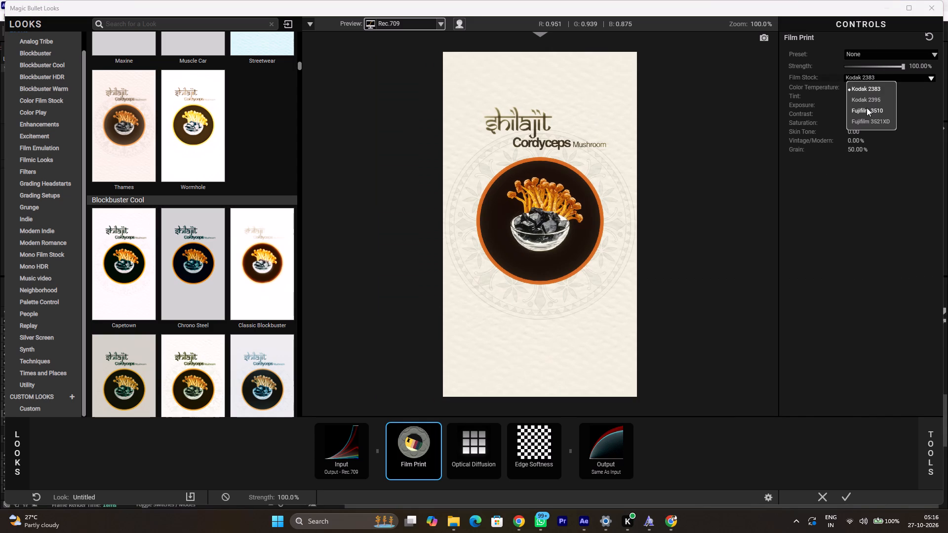
pyautogui.moveTo(894, 61); pyautogui.dragTo(869, 68)
pyautogui.moveTo(869, 68); pyautogui.dragTo(858, 68)
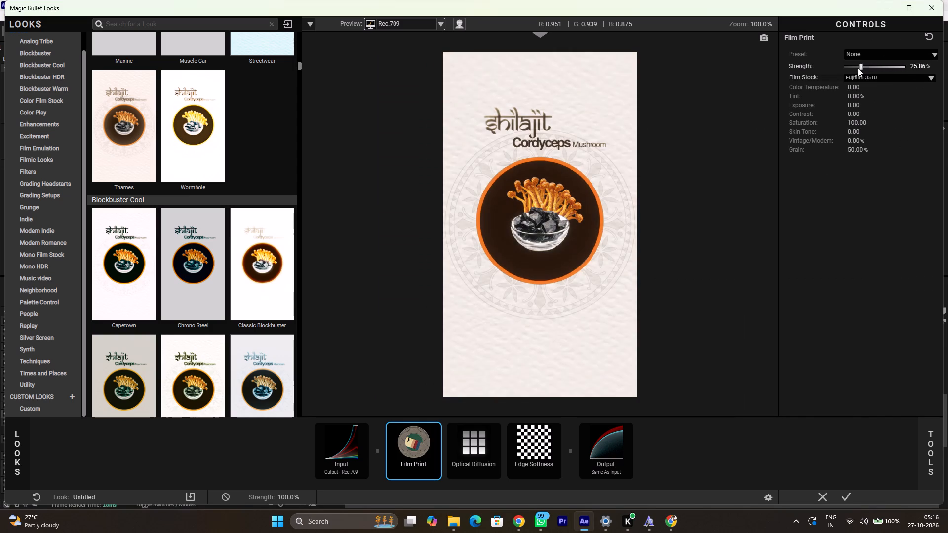
pyautogui.moveTo(858, 68); pyautogui.dragTo(941, 54)
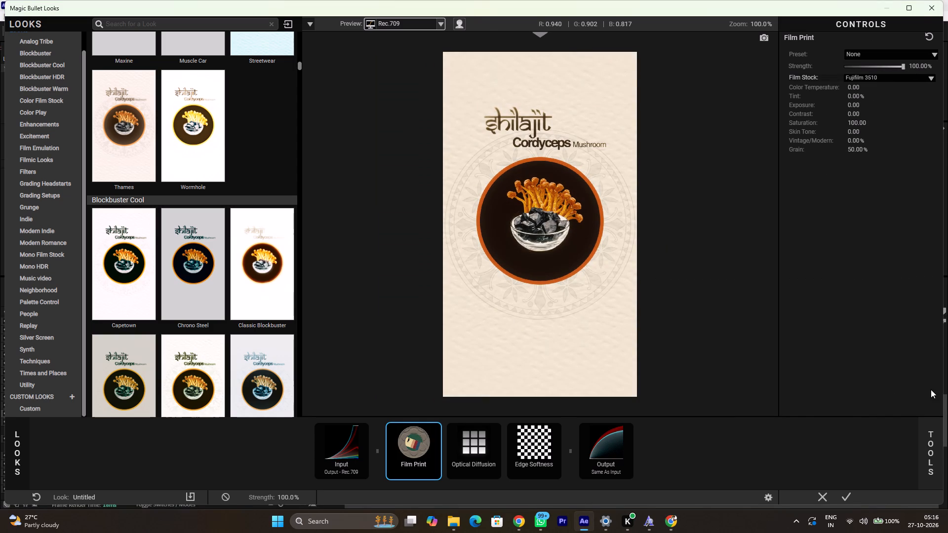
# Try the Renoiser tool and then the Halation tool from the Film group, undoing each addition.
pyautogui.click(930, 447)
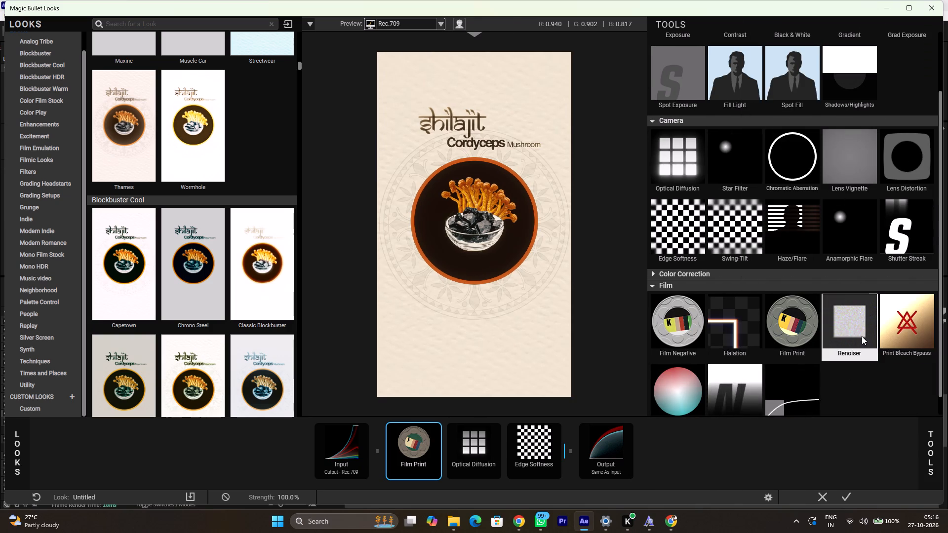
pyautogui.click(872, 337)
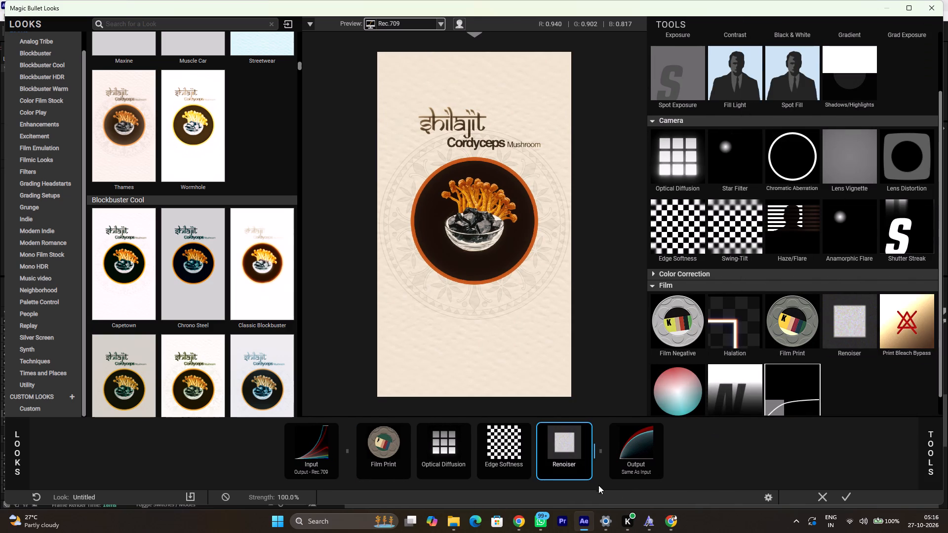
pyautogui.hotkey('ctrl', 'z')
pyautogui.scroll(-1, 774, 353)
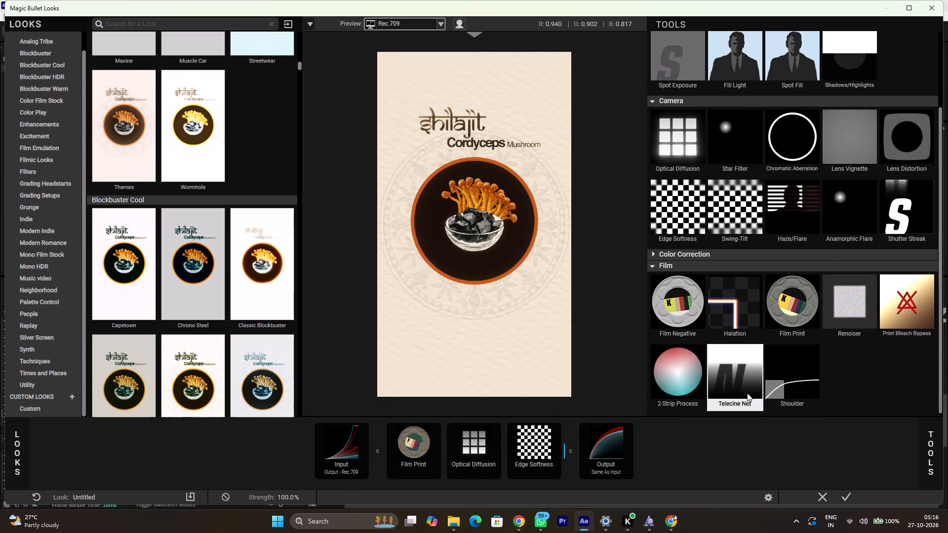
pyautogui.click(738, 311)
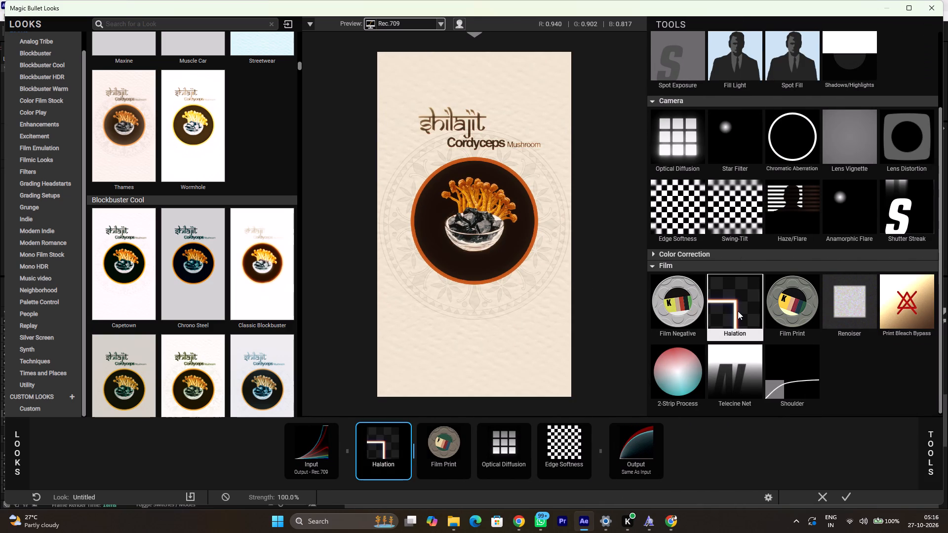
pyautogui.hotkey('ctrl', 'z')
# Apply the edited look to Adjustment Layer 12 and scrub through the shilajit scene to check the grade.
pyautogui.click(845, 494)
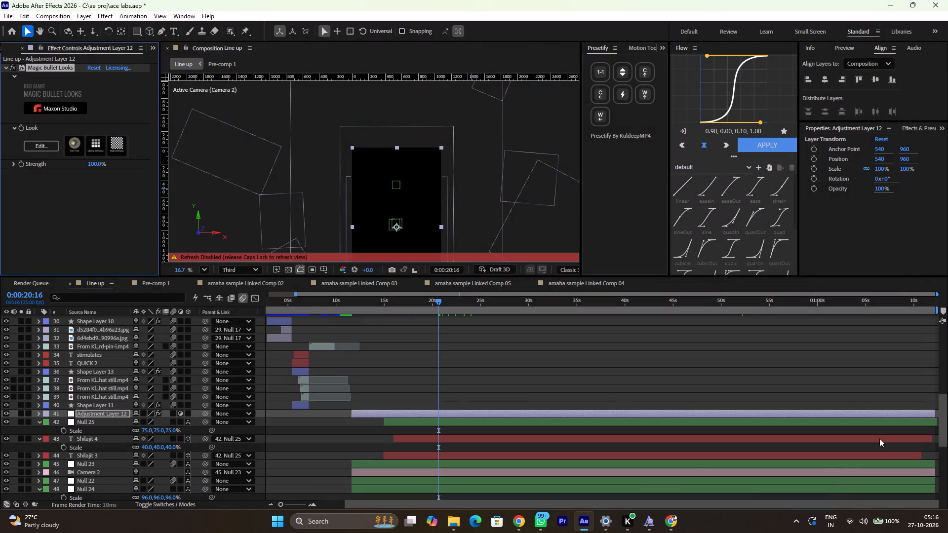
pyautogui.moveTo(432, 296); pyautogui.dragTo(408, 302)
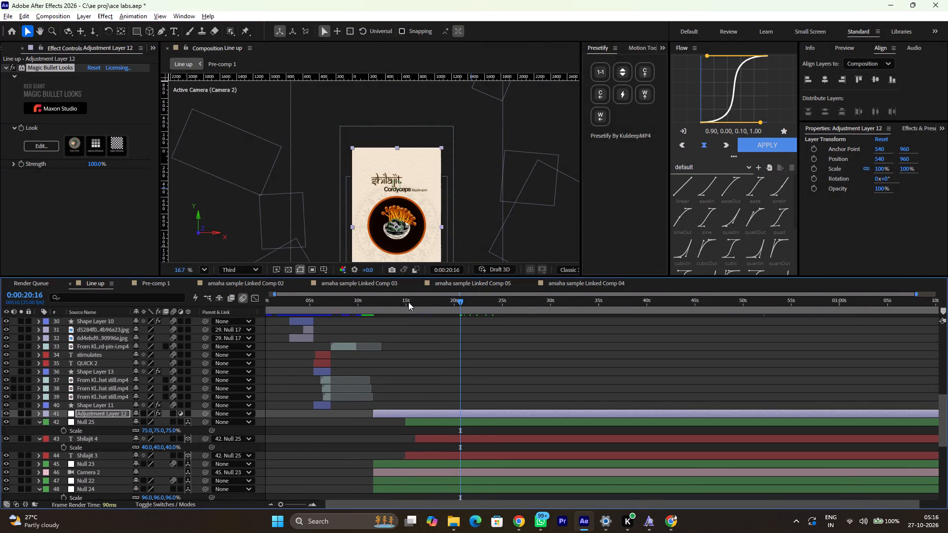
pyautogui.moveTo(408, 302); pyautogui.dragTo(405, 303)
pyautogui.moveTo(405, 303); pyautogui.dragTo(412, 303)
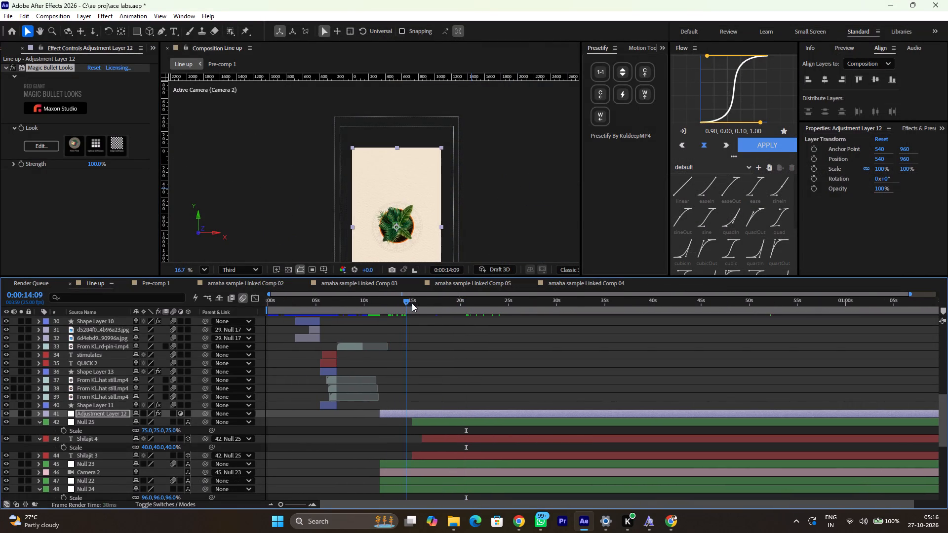
pyautogui.moveTo(412, 303); pyautogui.dragTo(582, 308)
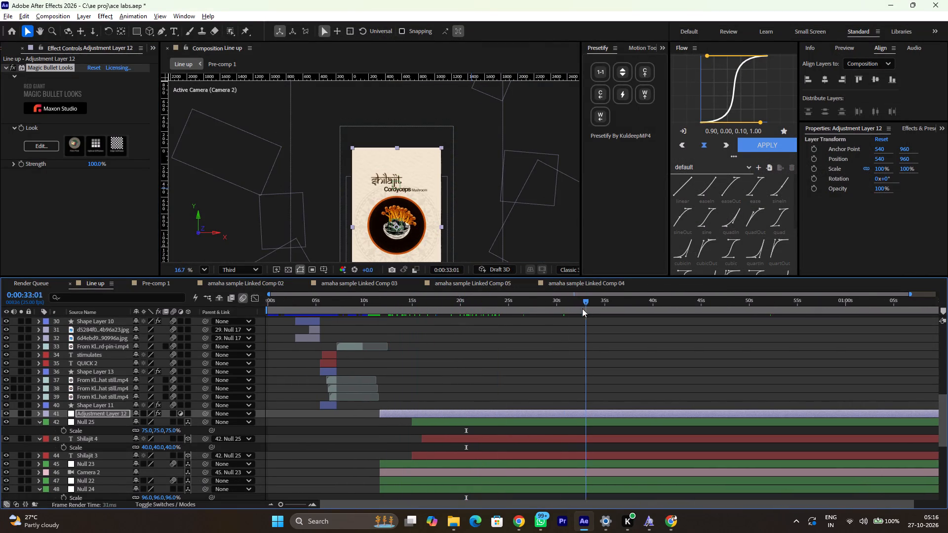
pyautogui.moveTo(582, 308); pyautogui.dragTo(412, 328)
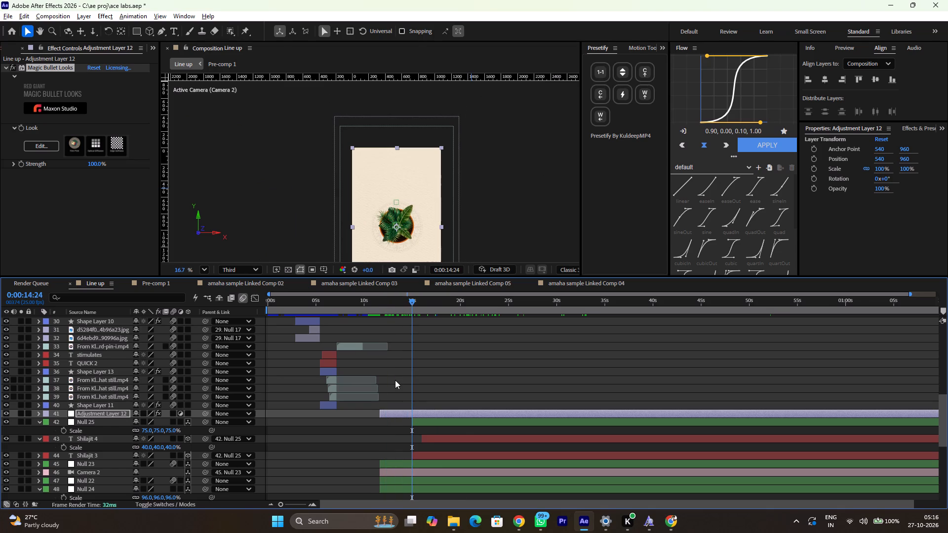
# Examine which Looks tools Adjustment Layer 11 uses in the earlier "We turn to" scene around 5 seconds.
pyautogui.scroll(-1, 395, 380)
pyautogui.scroll(1, 371, 391)
pyautogui.hscroll(4, 371, 391)
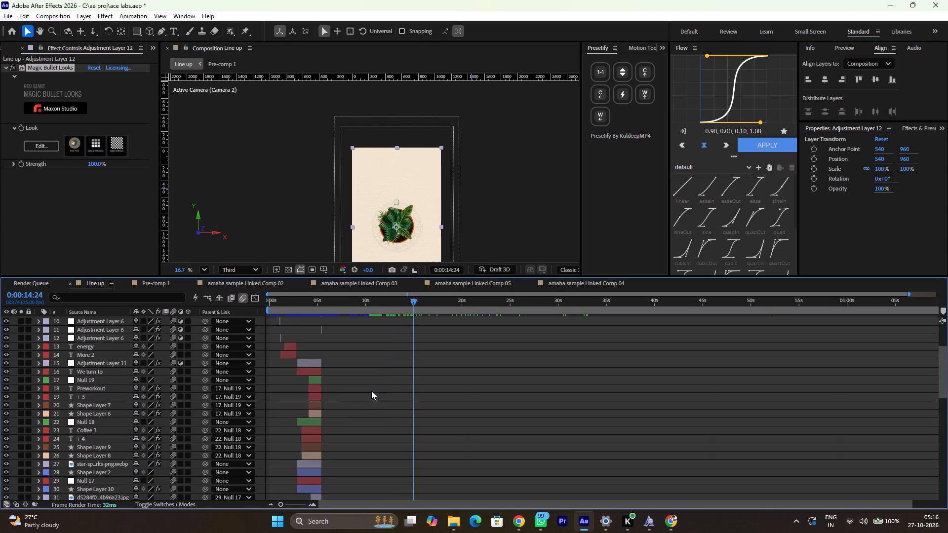
pyautogui.hscroll(1, 371, 391)
pyautogui.click(314, 307)
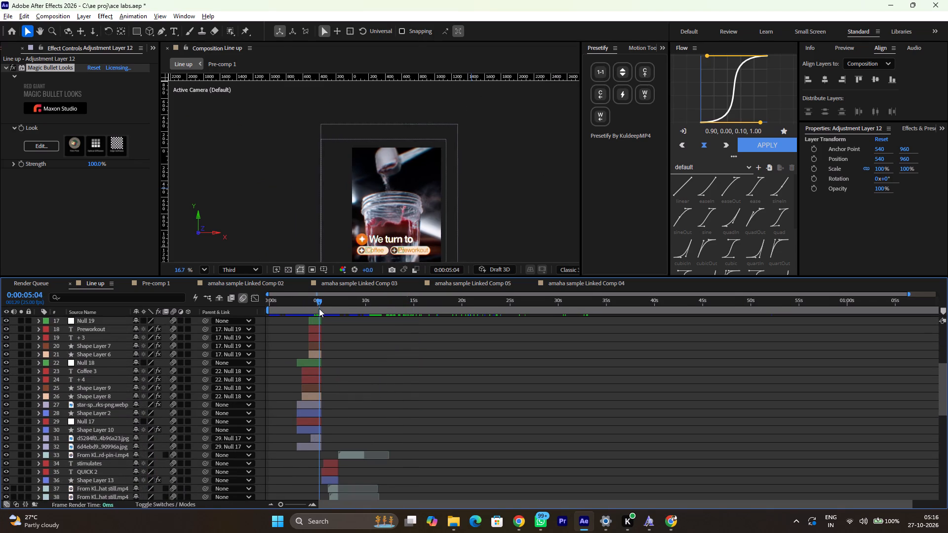
pyautogui.scroll(1, 315, 346)
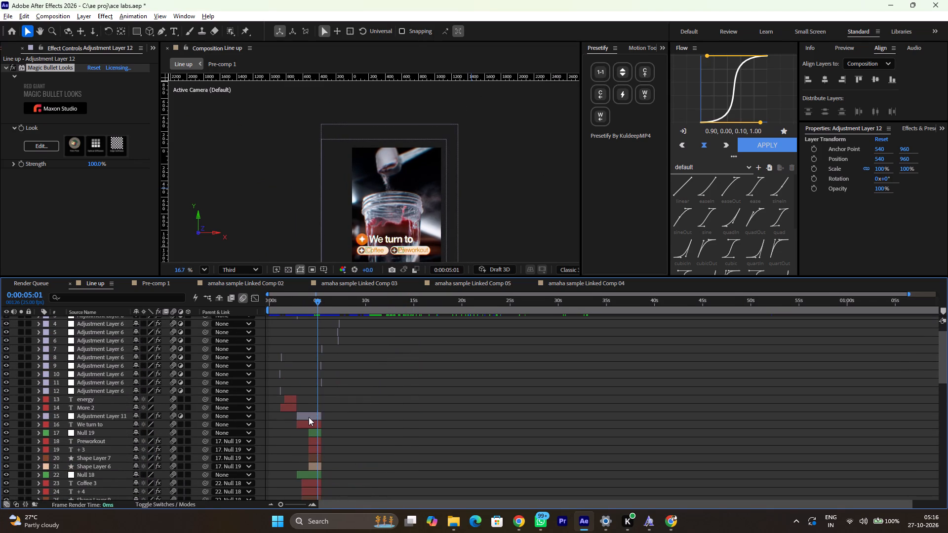
pyautogui.click(309, 417)
pyautogui.hscroll(-1, 334, 416)
pyautogui.scroll(-2, 334, 416)
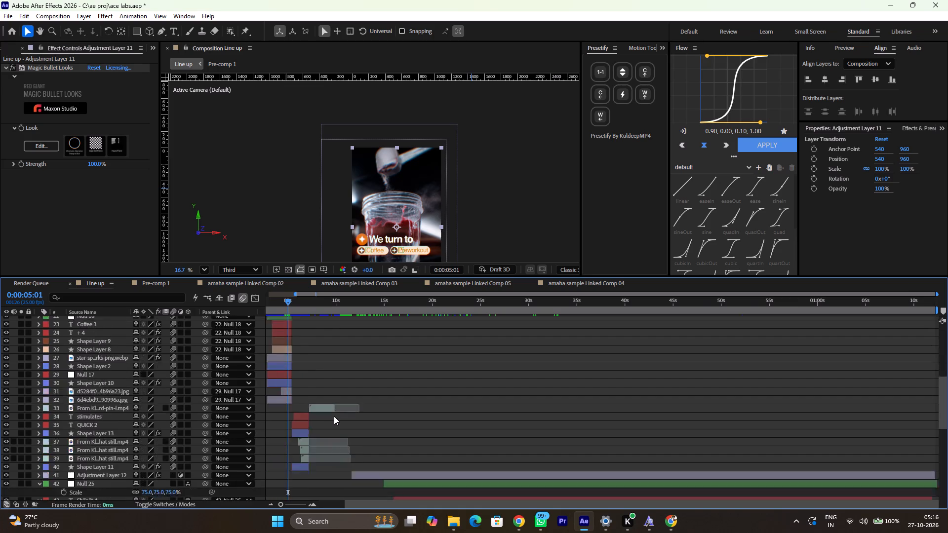
pyautogui.scroll(-2, 334, 416)
pyautogui.scroll(1, 343, 436)
# Reopen Adjustment Layer 12's look at about 0:00:16:10 and add a Chromatic Aberration tool ahead of Film Print.
pyautogui.click(397, 306)
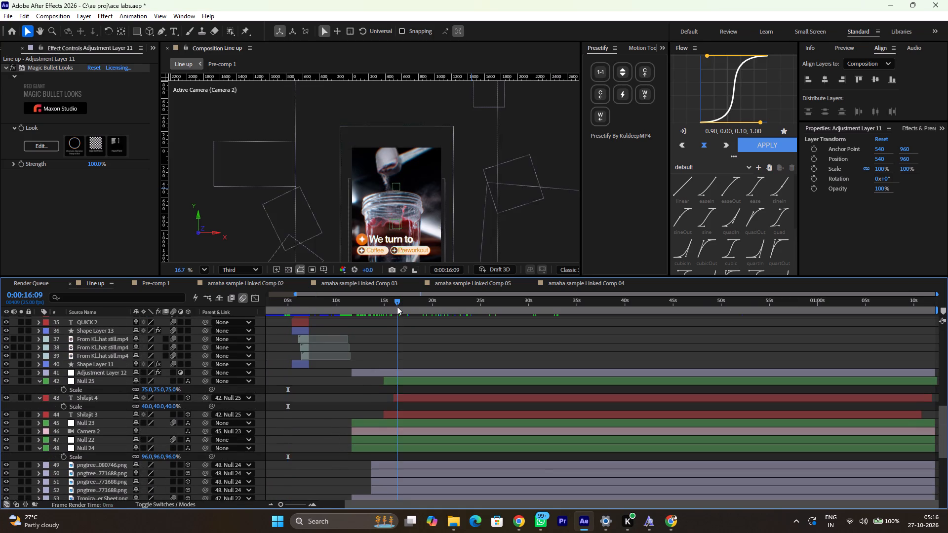
pyautogui.moveTo(397, 306); pyautogui.dragTo(397, 366)
pyautogui.click(396, 371)
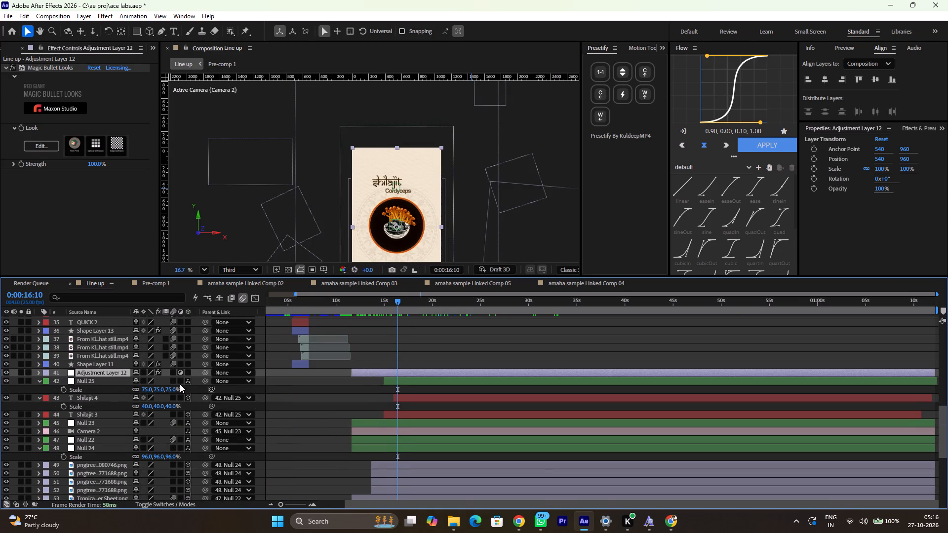
pyautogui.click(41, 142)
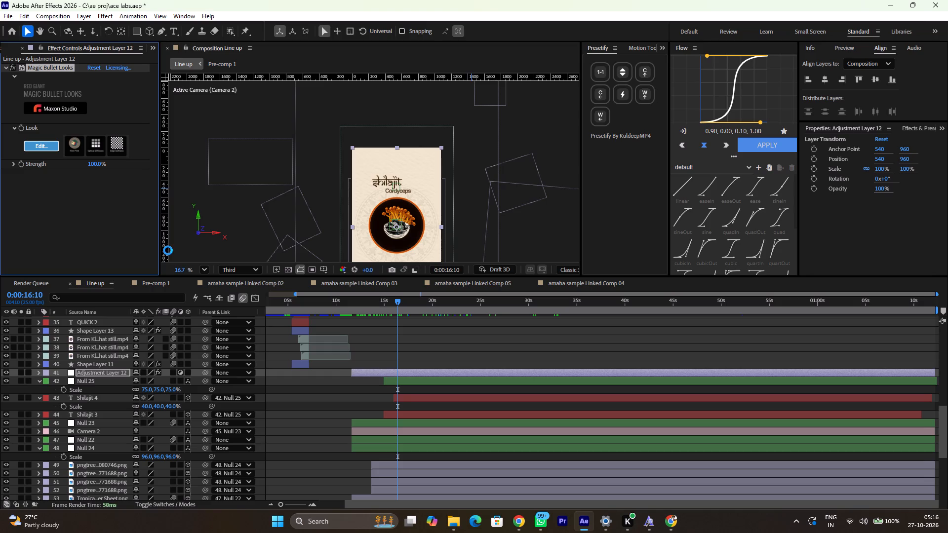
pyautogui.scroll(-2, 699, 394)
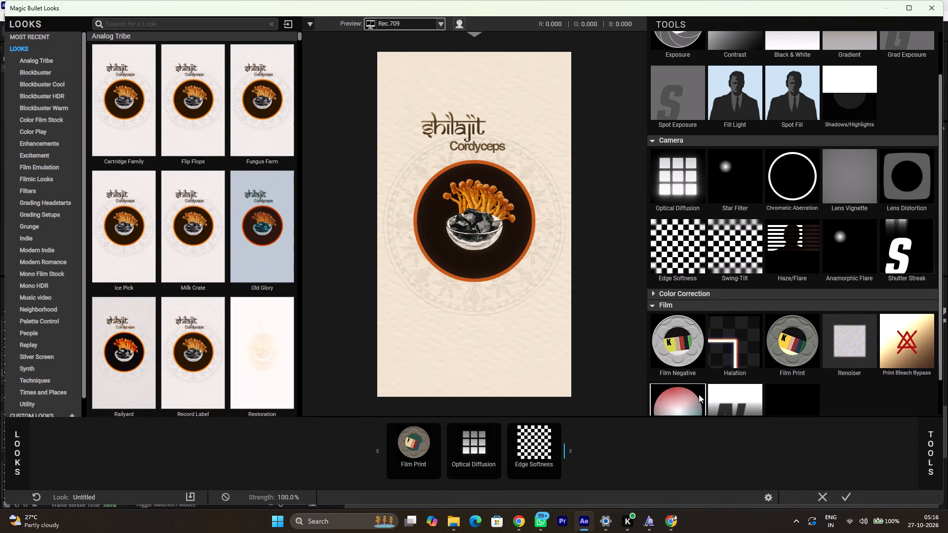
pyautogui.scroll(-2, 699, 394)
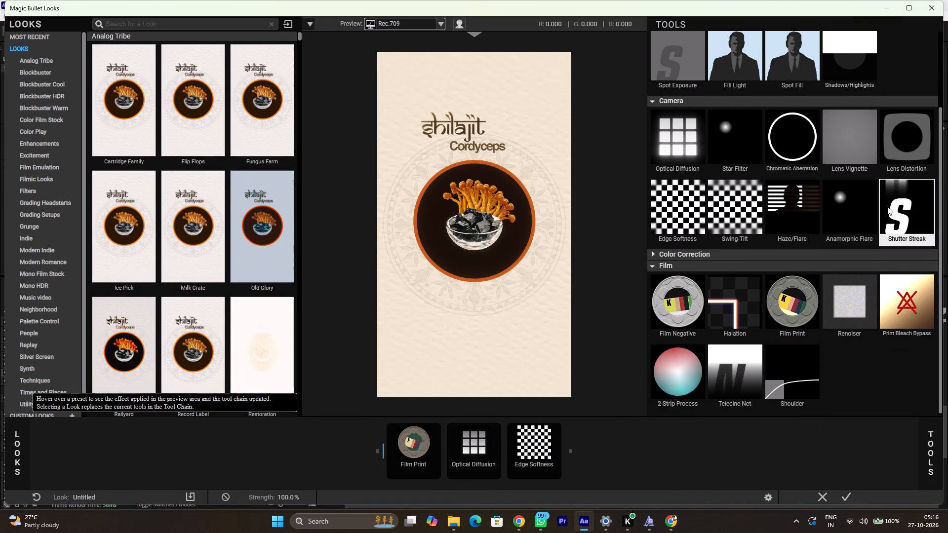
pyautogui.scroll(1, 887, 207)
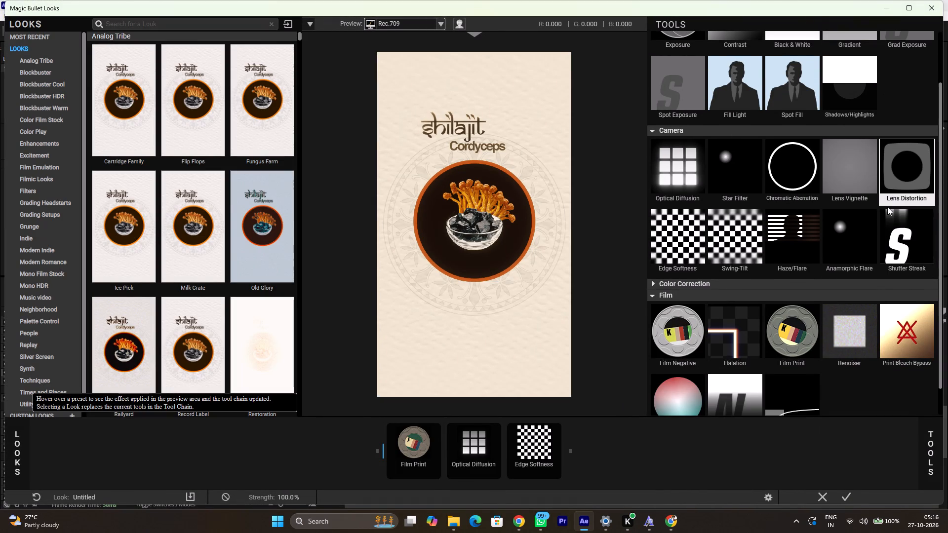
pyautogui.scroll(2, 887, 207)
pyautogui.click(796, 165)
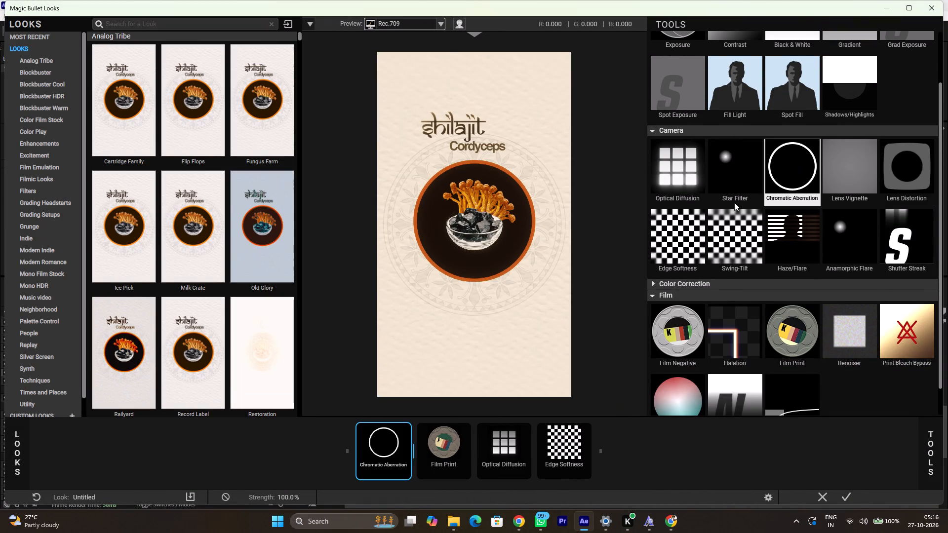
# Apply the Orange to Blue preset to the Chromatic Aberration tool.
pyautogui.click(402, 445)
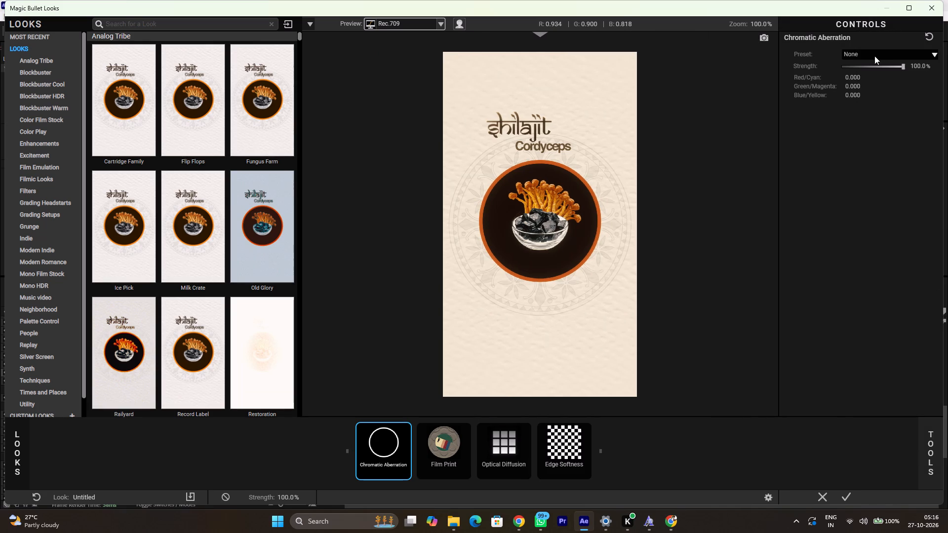
pyautogui.click(874, 56)
pyautogui.click(868, 85)
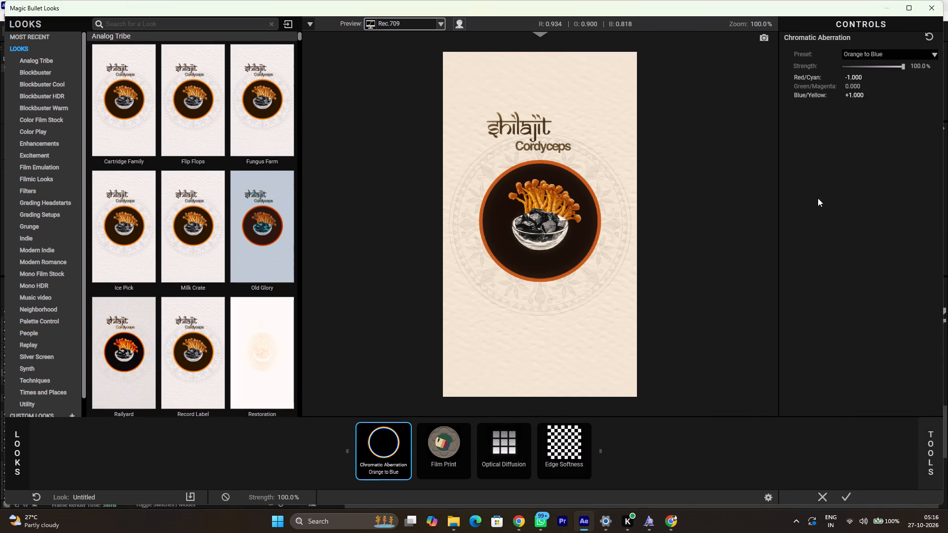
# Apply the edited look to Adjustment Layer 12 and scrub the shilajit scene to about 0:00:26:09 to check it.
pyautogui.click(845, 500)
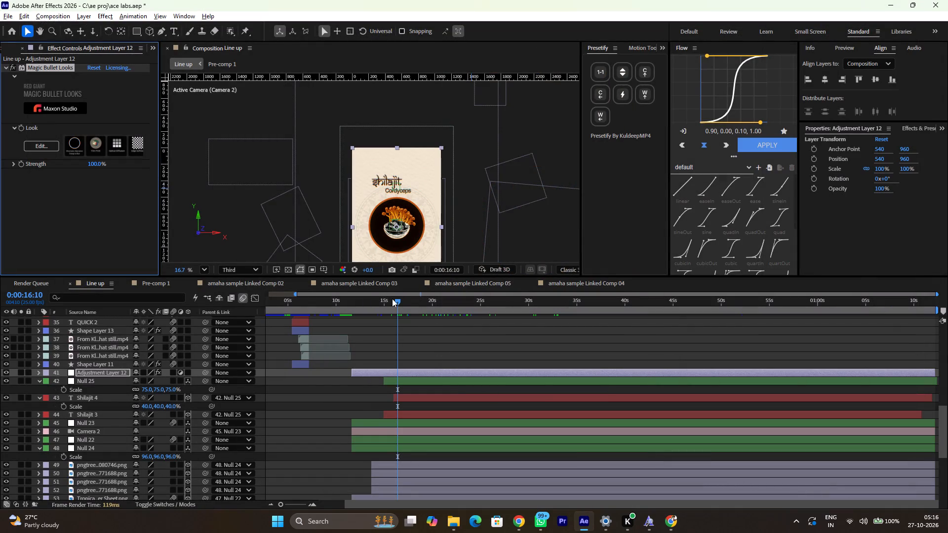
pyautogui.moveTo(392, 299); pyautogui.dragTo(407, 307)
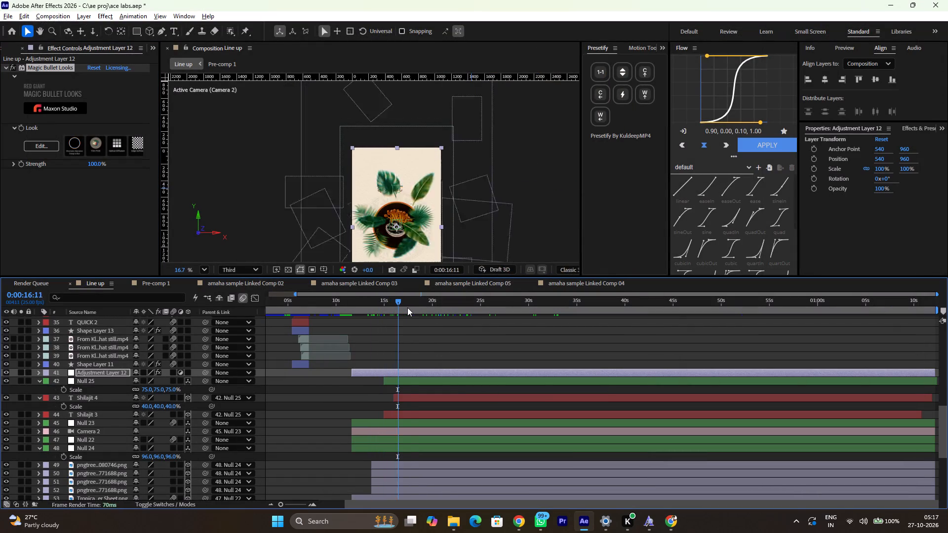
pyautogui.moveTo(407, 307); pyautogui.dragTo(493, 321)
pyautogui.scroll(-1, 434, 378)
pyautogui.scroll(1, 434, 378)
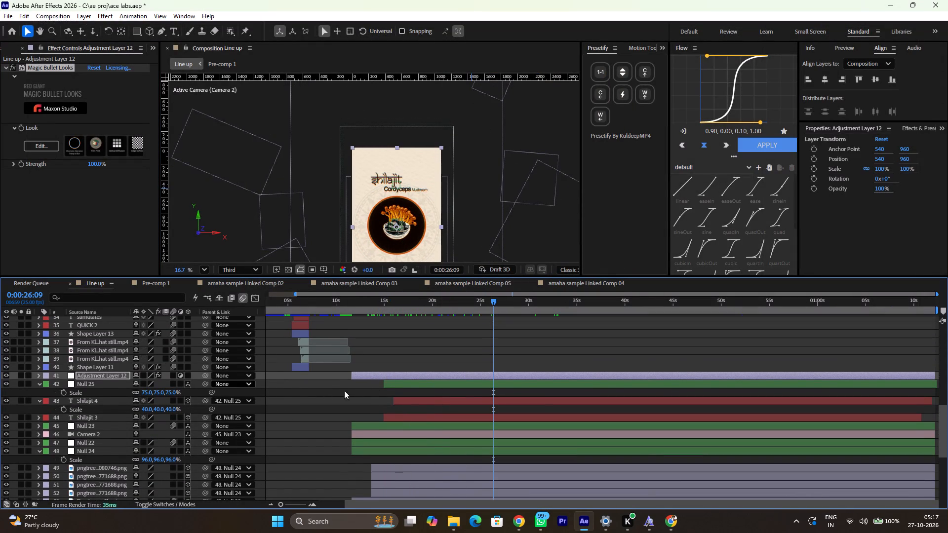
# Duplicate Adjustment Layer 12 and delete Magic Bullet Looks from the upper copy.
pyautogui.click(378, 374)
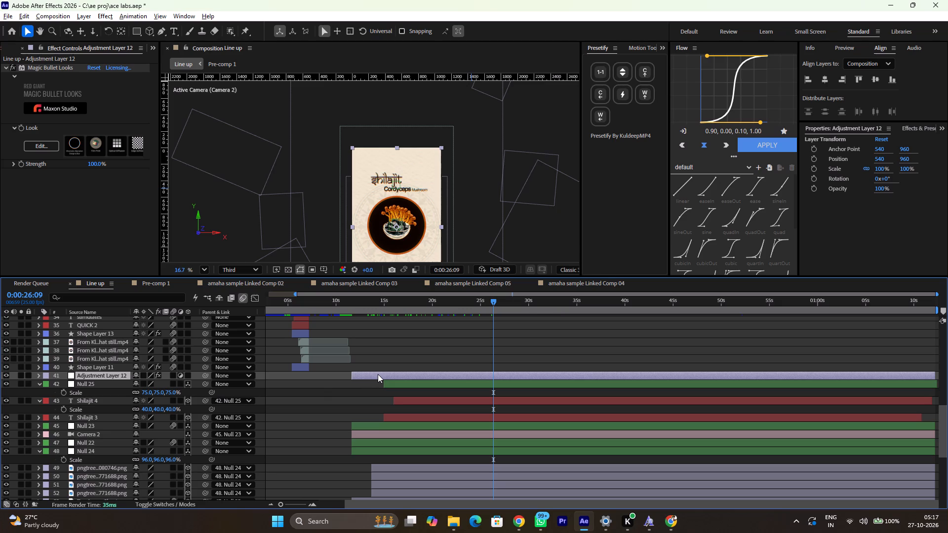
pyautogui.hotkey('ctrl', 'd')
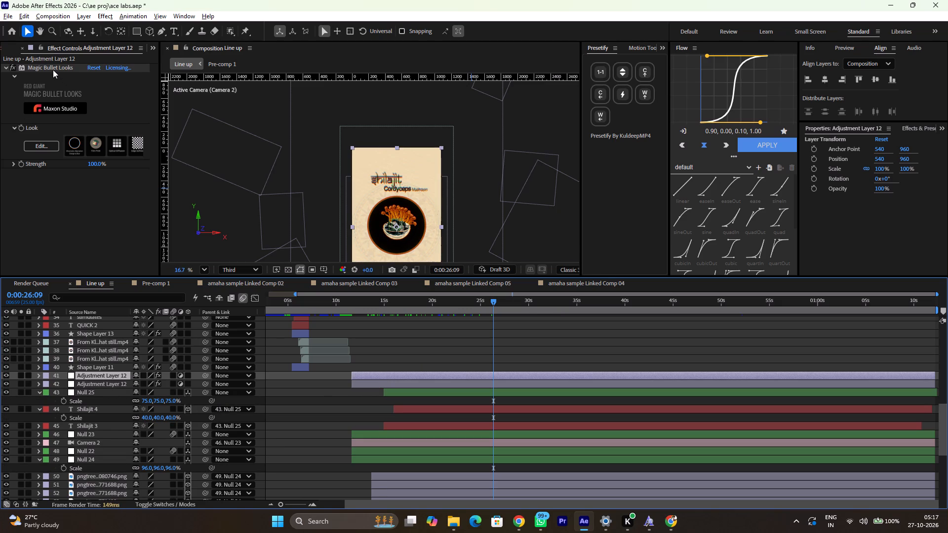
pyautogui.click(53, 68)
pyautogui.press('BackSpace')
# Search effects for "scree", add the Turbulent Displace result to the upper Adjustment Layer 12, set Amount to 10, and scrub the scene.
pyautogui.hotkey('ctrl', 'space')
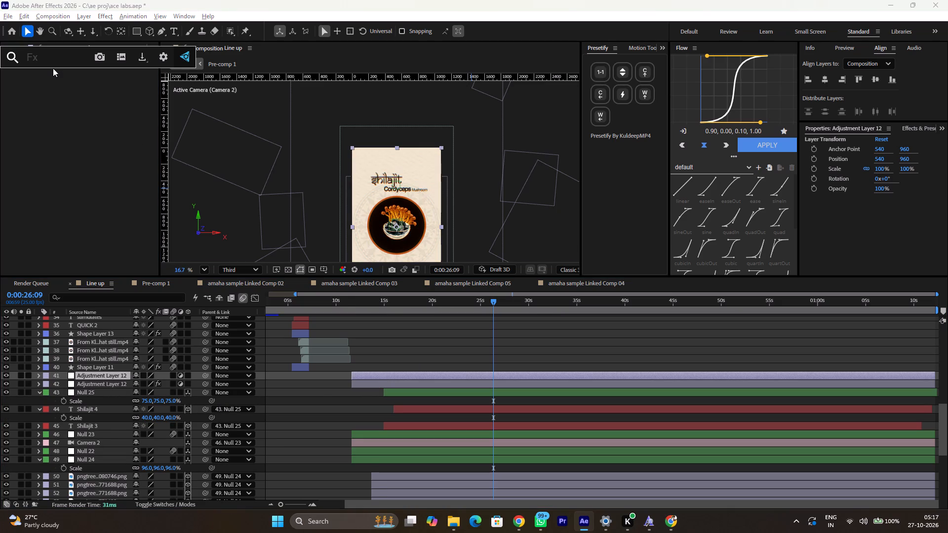
pyautogui.write('scree')
pyautogui.press('Down')
pyautogui.press('Down')
pyautogui.press('Return')
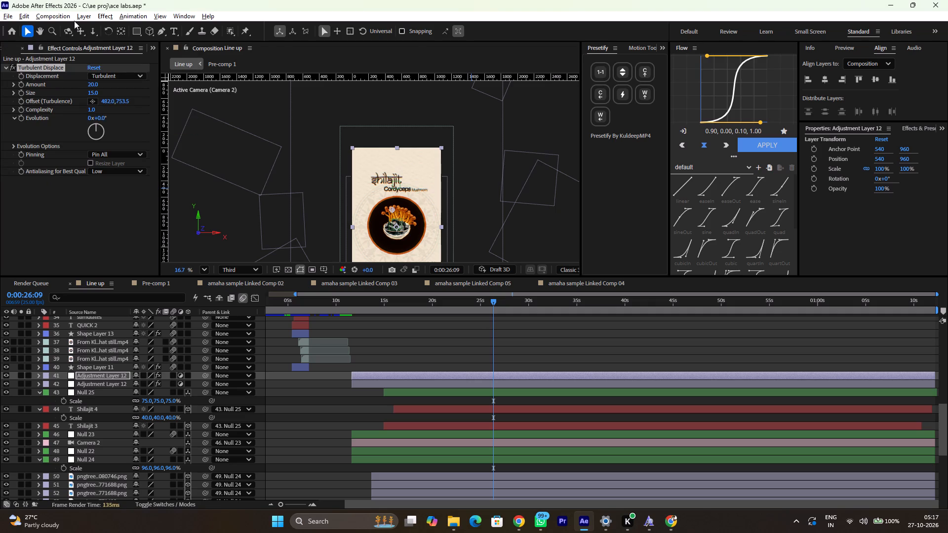
pyautogui.click(92, 84)
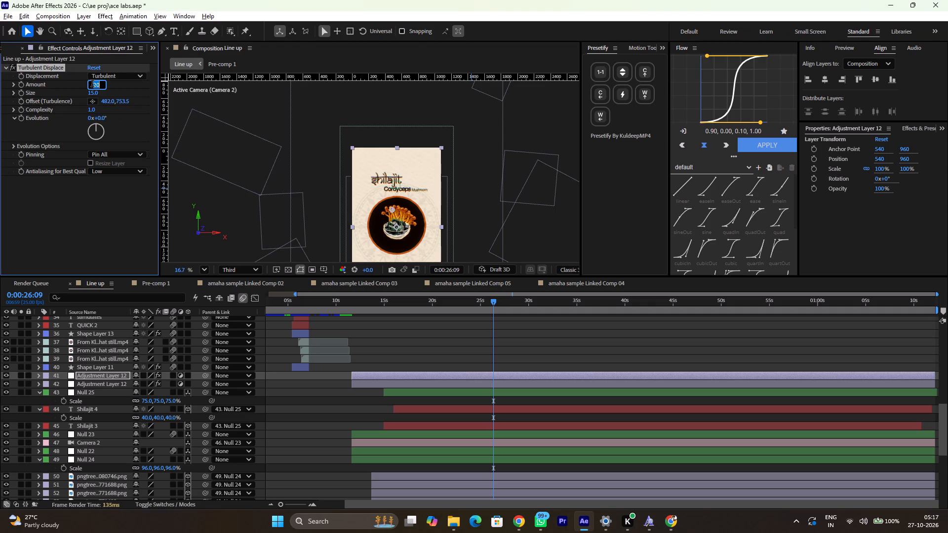
pyautogui.write('10')
pyautogui.press('Return')
pyautogui.scroll(2, 437, 143)
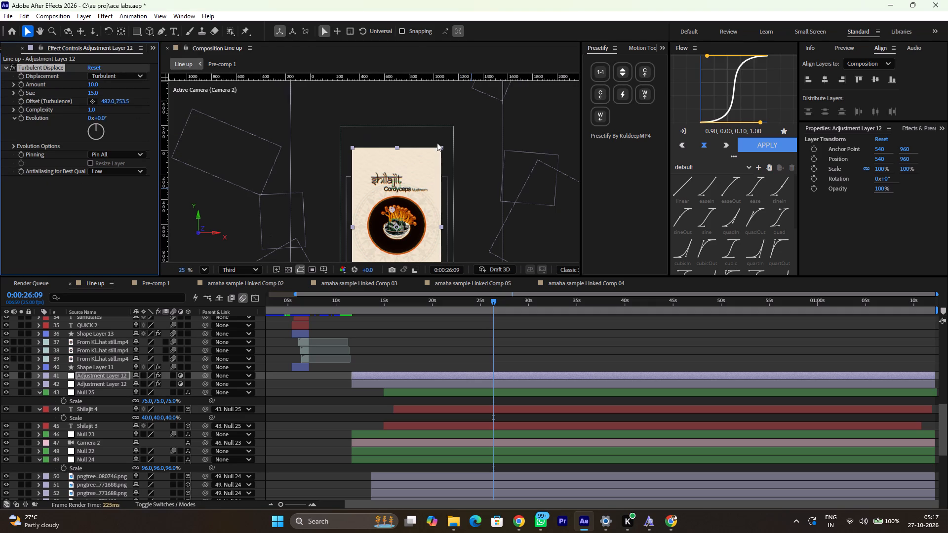
pyautogui.scroll(2, 437, 143)
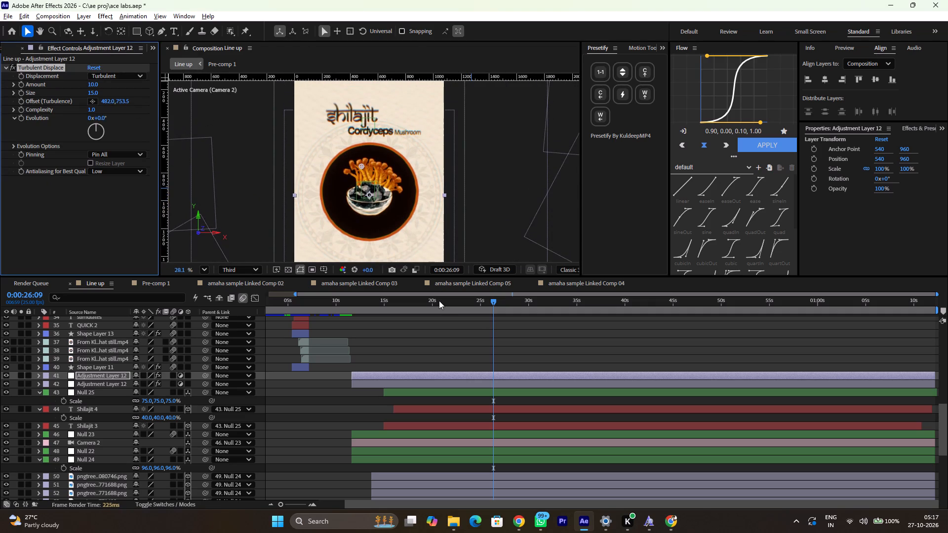
pyautogui.moveTo(441, 303); pyautogui.dragTo(379, 310)
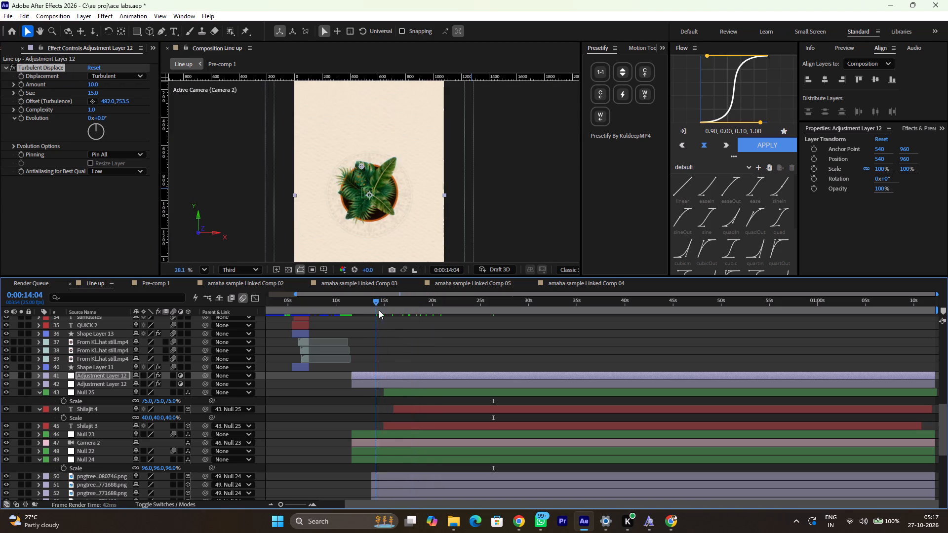
pyautogui.moveTo(379, 310); pyautogui.dragTo(466, 319)
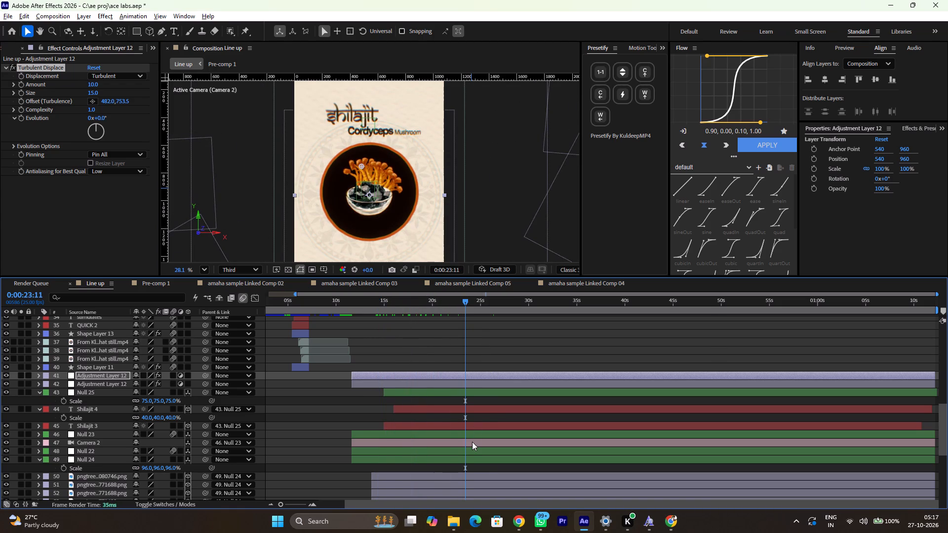
# Add the Deep Glow 2 effect to the shilajit bowl image, layer 50, in the scene around 0:00:23:11.
pyautogui.click(472, 442)
pyautogui.click(466, 477)
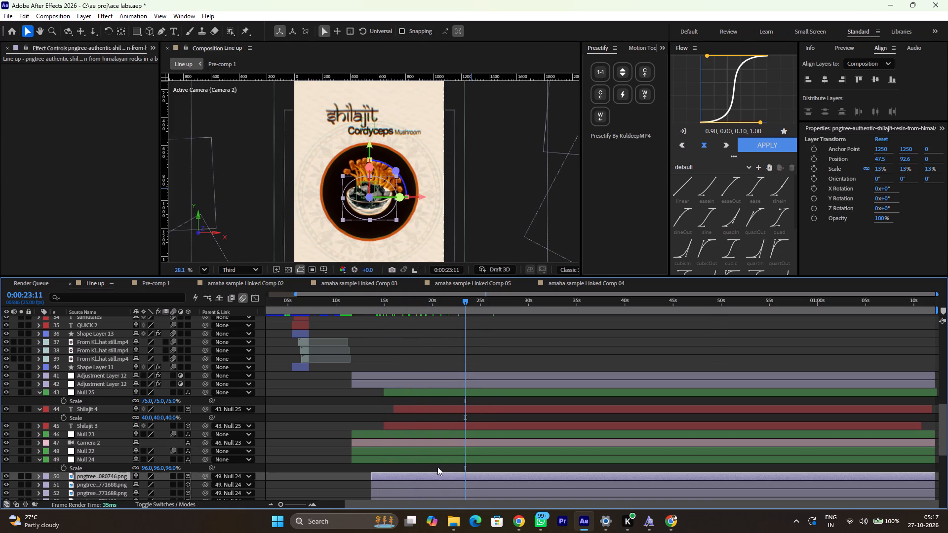
pyautogui.scroll(-1, 449, 482)
pyautogui.click(435, 334)
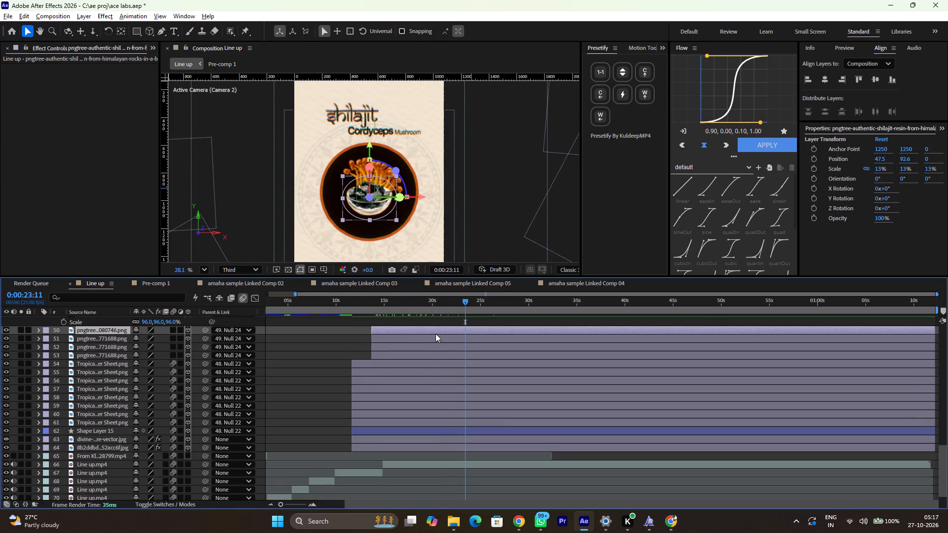
pyautogui.click(434, 337)
pyautogui.click(435, 328)
pyautogui.hotkey('ctrl', 'space')
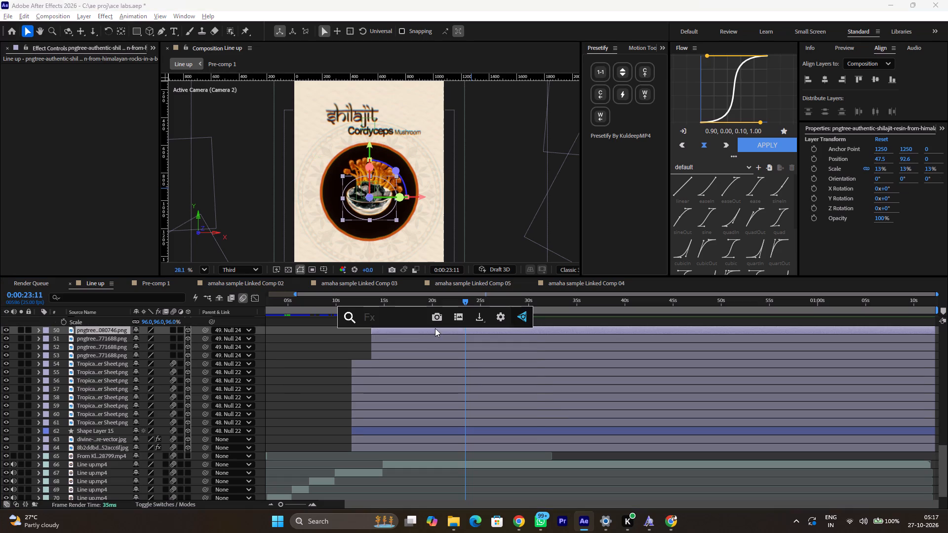
pyautogui.write('de')
pyautogui.press('BackSpace')
pyautogui.write('dee')
pyautogui.press('Return')
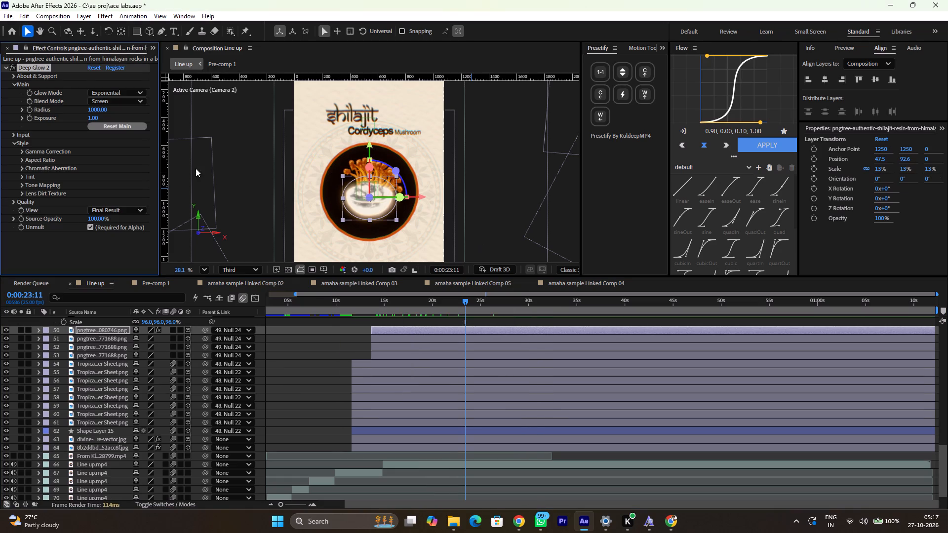
# Set the shilajit bowl's Deep Glow 2 Exposure to 0.10 and its Radius to 487.
pyautogui.click(94, 109)
pyautogui.write('100')
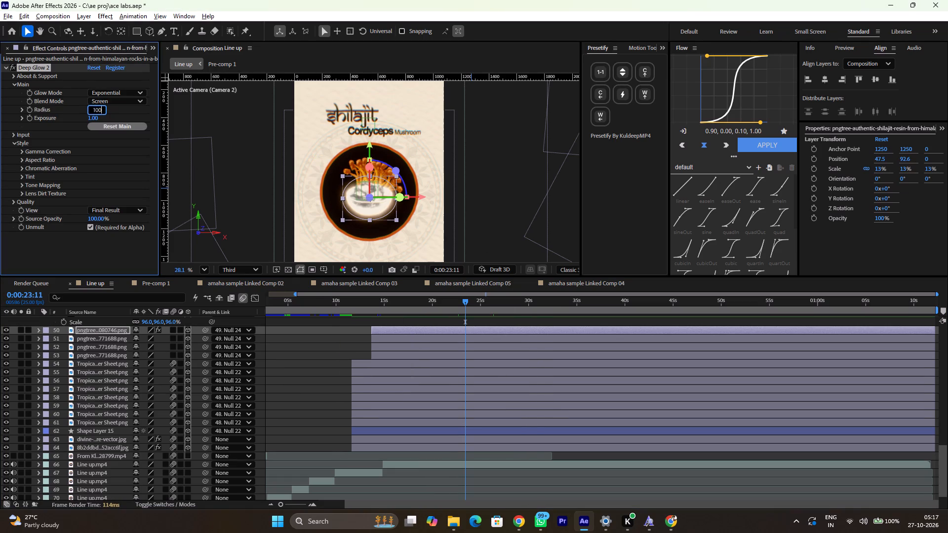
pyautogui.press('Return')
pyautogui.click(91, 116)
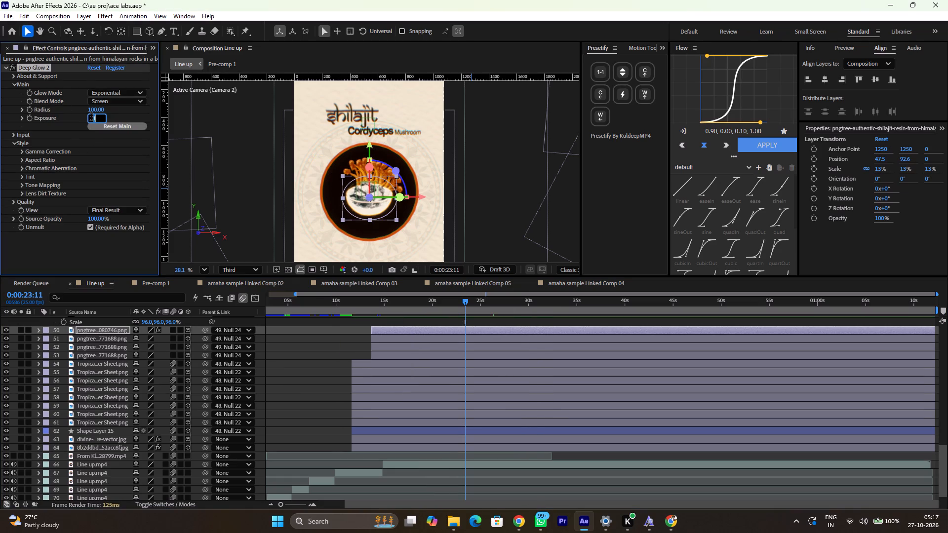
pyautogui.write('0.10')
pyautogui.press('Return')
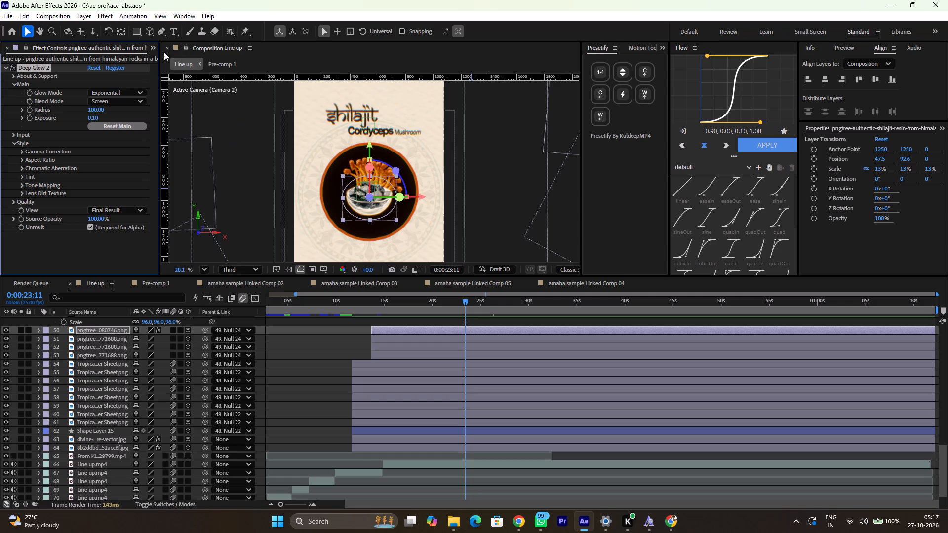
pyautogui.moveTo(93, 109); pyautogui.dragTo(206, 105)
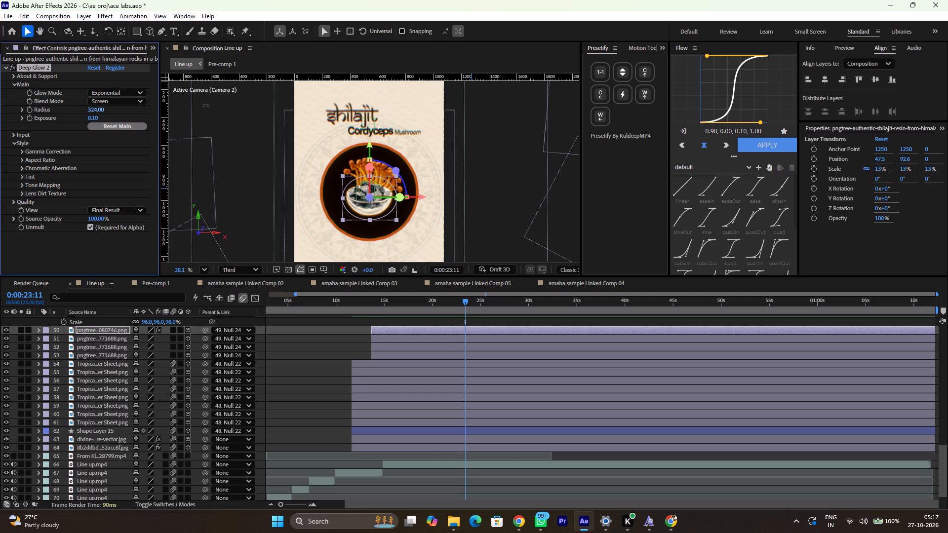
pyautogui.moveTo(206, 105); pyautogui.dragTo(292, 116)
# Copy Deep Glow 2 from the shilajit bowl onto the three cordyceps mushroom images, layers 51 to 53.
pyautogui.click(38, 70)
pyautogui.hotkey('ctrl', 'c')
pyautogui.hotkey('ctrl', 'c')
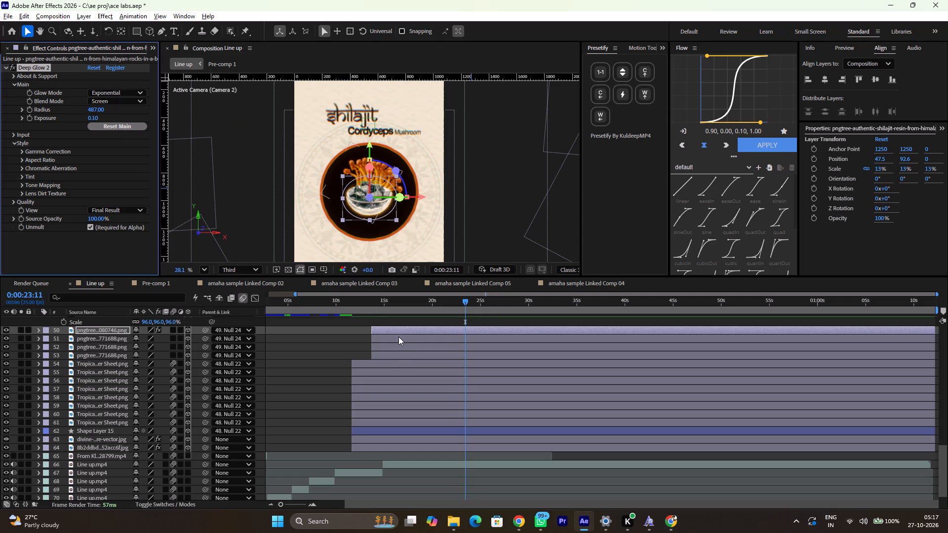
pyautogui.click(398, 337)
pyautogui.hotkey('ctrl', 'v')
pyautogui.click(406, 346)
pyautogui.hotkey('ctrl', 'v')
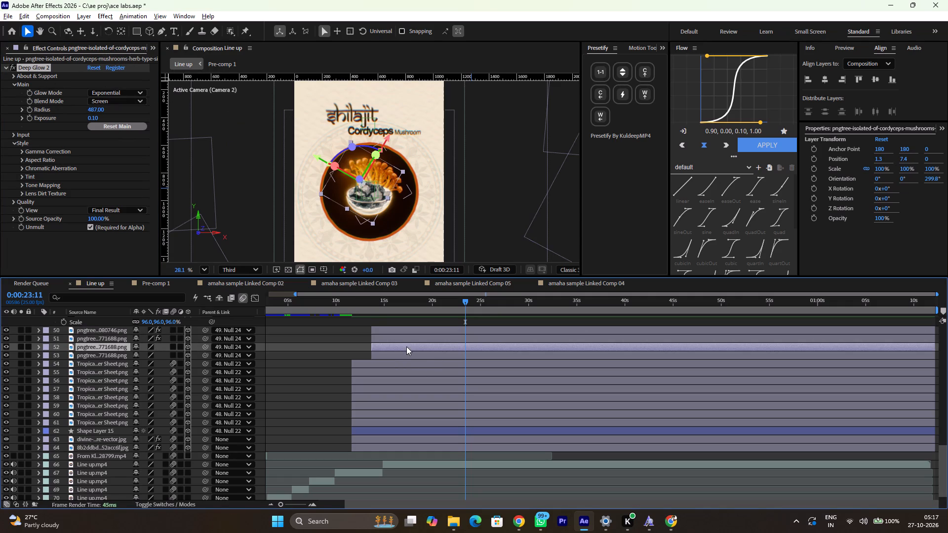
pyautogui.click(408, 352)
pyautogui.hotkey('ctrl', 'v')
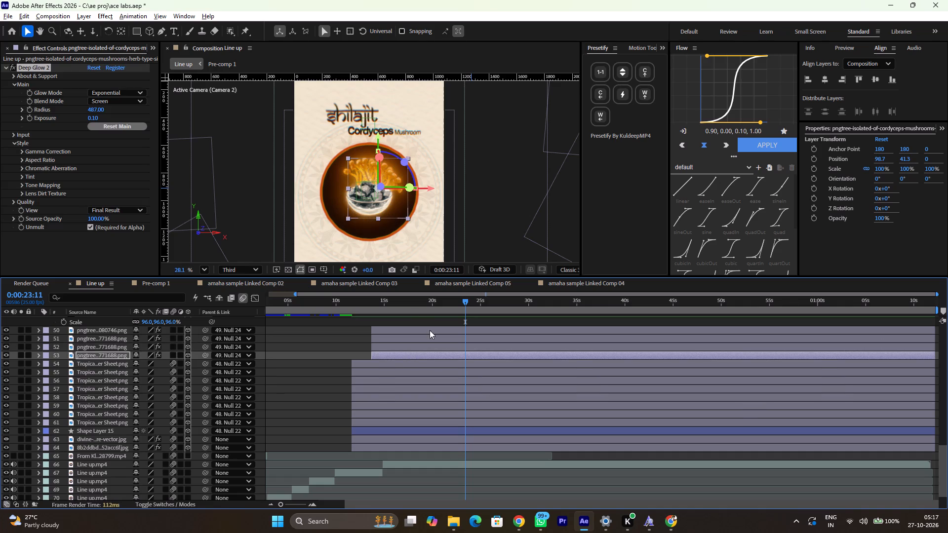
# Set the Deep Glow 2 Radius to 60 on each of the three cordyceps layers, 51 to 53, and deselect.
pyautogui.click(411, 338)
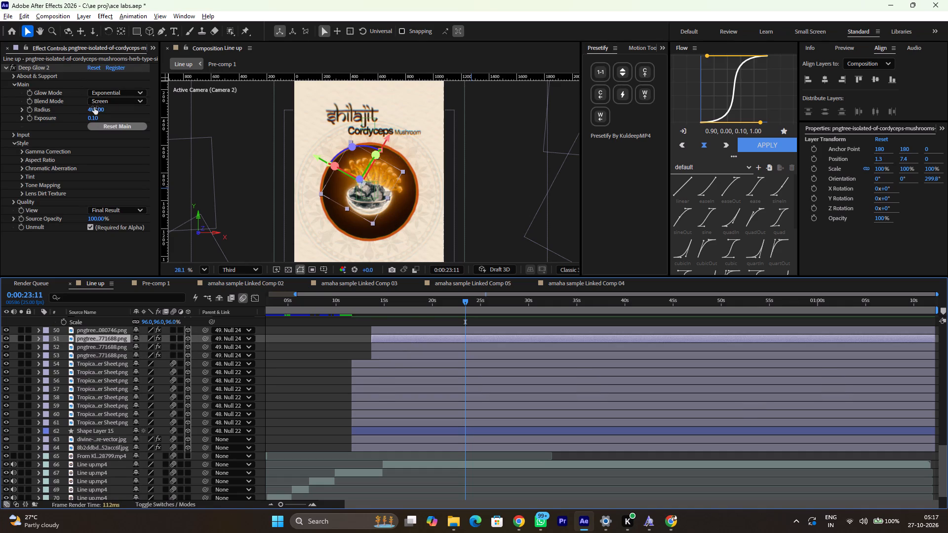
pyautogui.click(94, 107)
pyautogui.write('60')
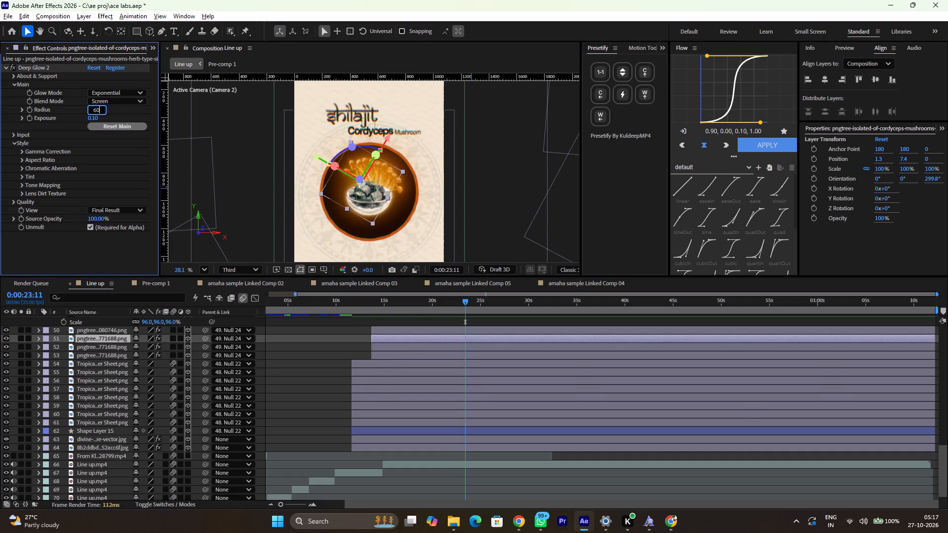
pyautogui.press('Return')
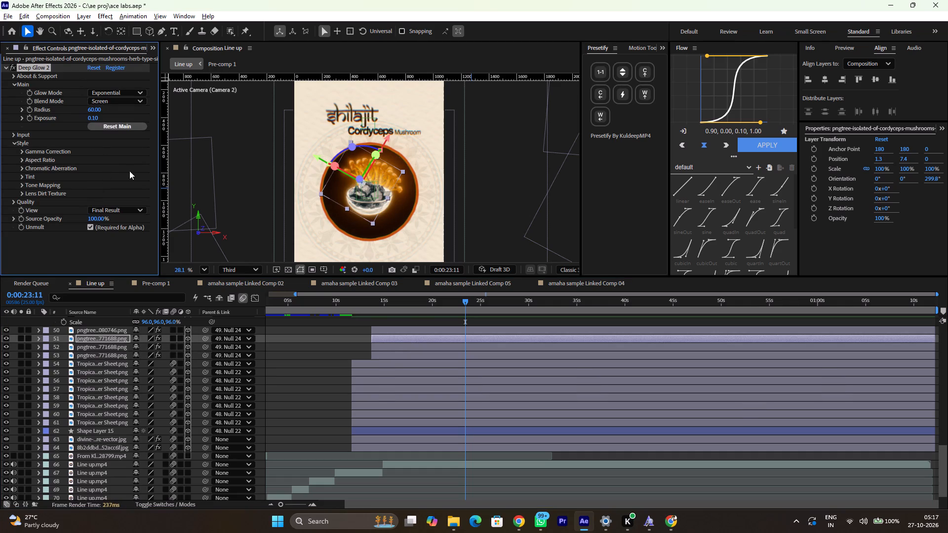
pyautogui.click(390, 344)
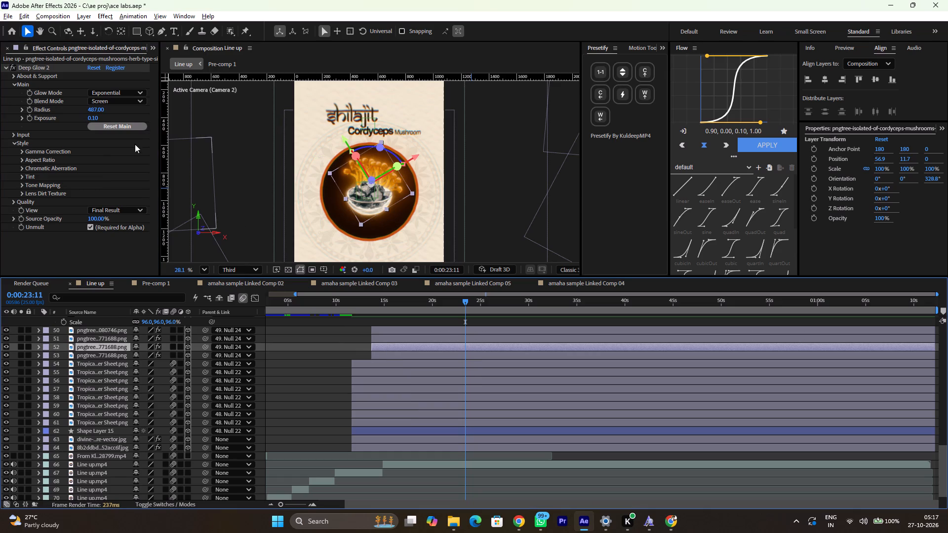
pyautogui.click(98, 111)
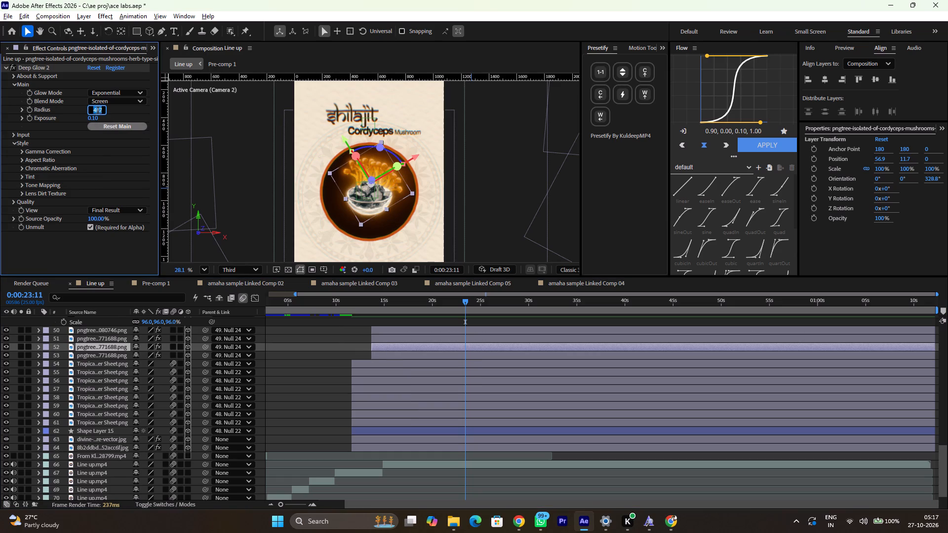
pyautogui.write('60')
pyautogui.press('Return')
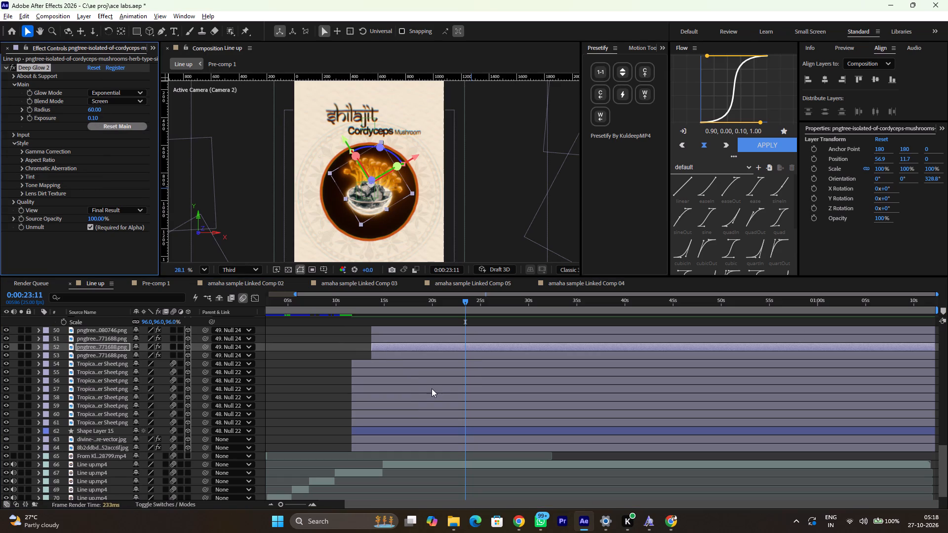
pyautogui.click(401, 356)
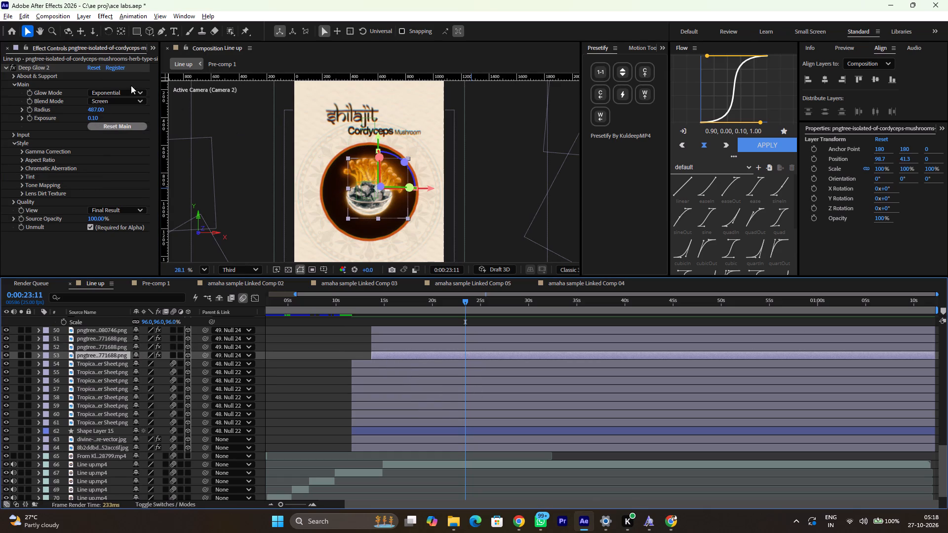
pyautogui.click(89, 110)
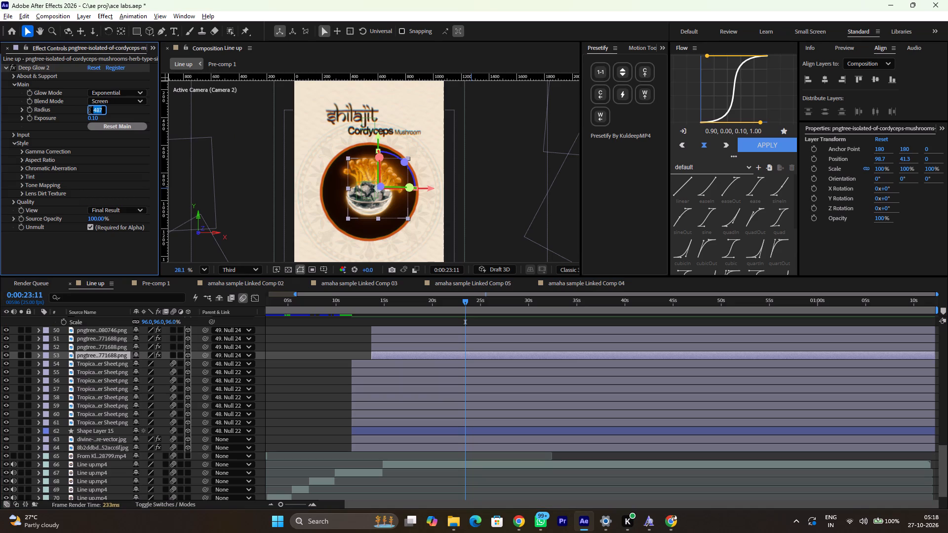
pyautogui.write('60')
pyautogui.press('Return')
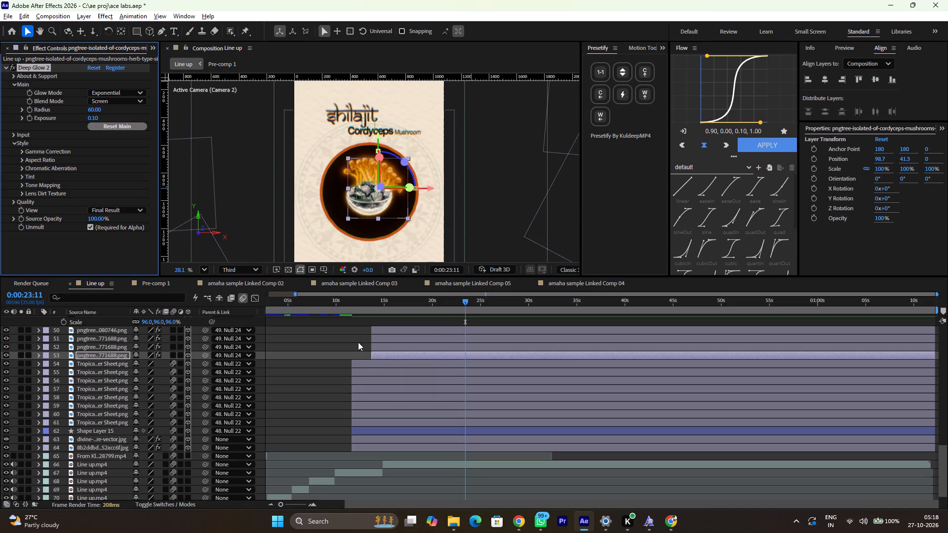
pyautogui.click(358, 342)
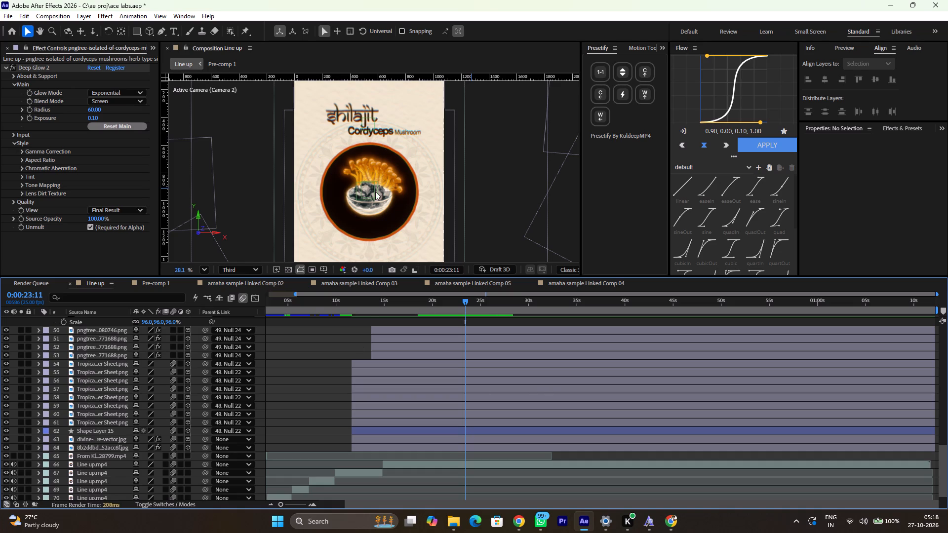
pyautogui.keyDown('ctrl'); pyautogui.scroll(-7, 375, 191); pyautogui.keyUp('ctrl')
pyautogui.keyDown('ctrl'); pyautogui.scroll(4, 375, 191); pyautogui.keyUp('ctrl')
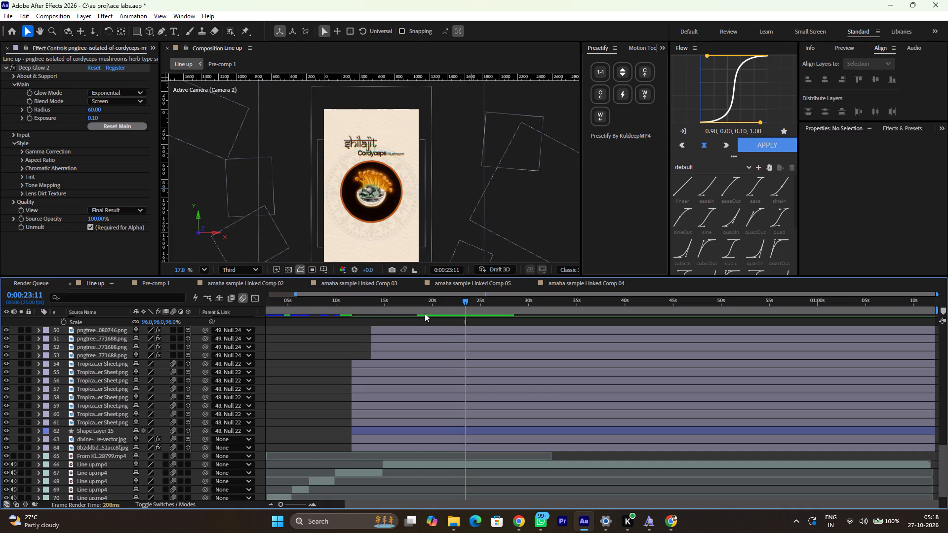
# Fade in the shilajit bowl and three cordyceps images, layers 50 to 53, with Opacity keyframes from 0% at 0:00:13:17 to 100% at 0:00:13:20.
pyautogui.moveTo(422, 306); pyautogui.dragTo(360, 312)
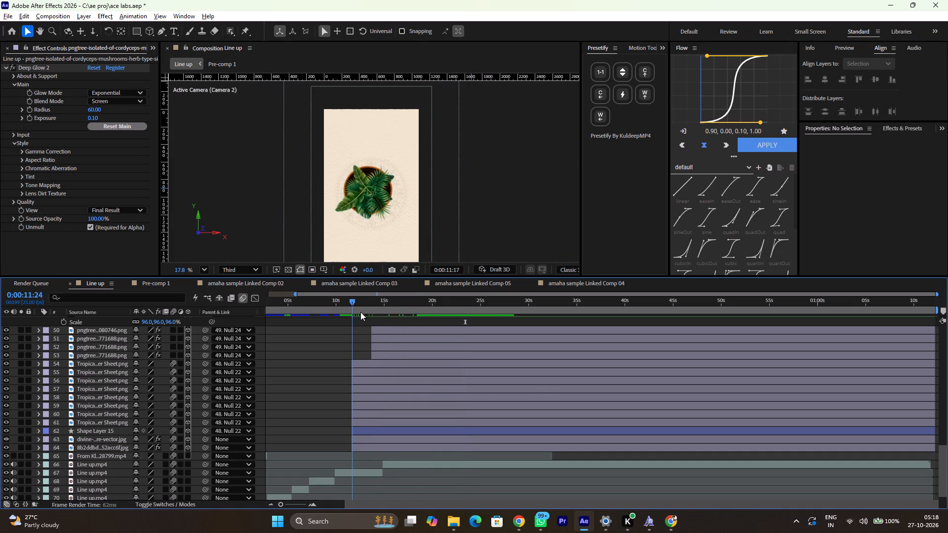
pyautogui.moveTo(360, 312); pyautogui.dragTo(423, 325)
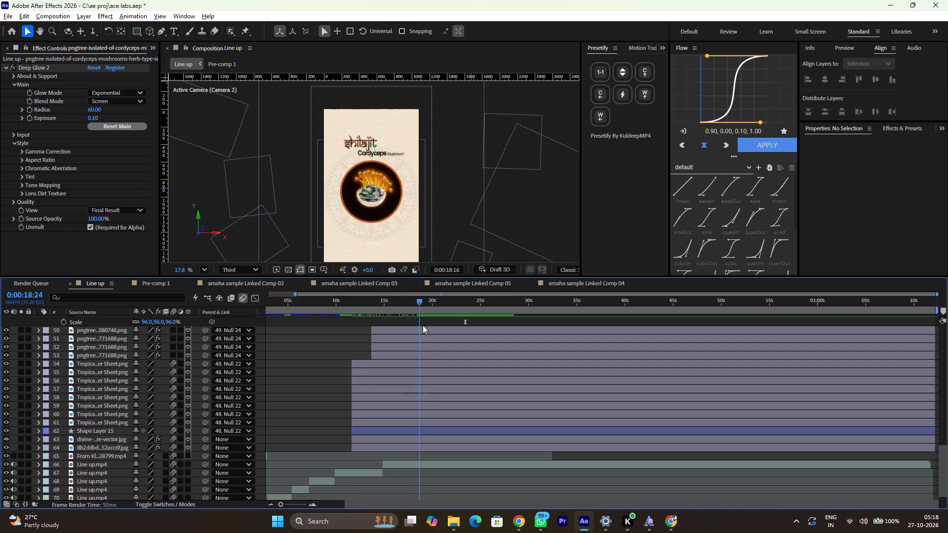
pyautogui.moveTo(423, 325); pyautogui.dragTo(372, 328)
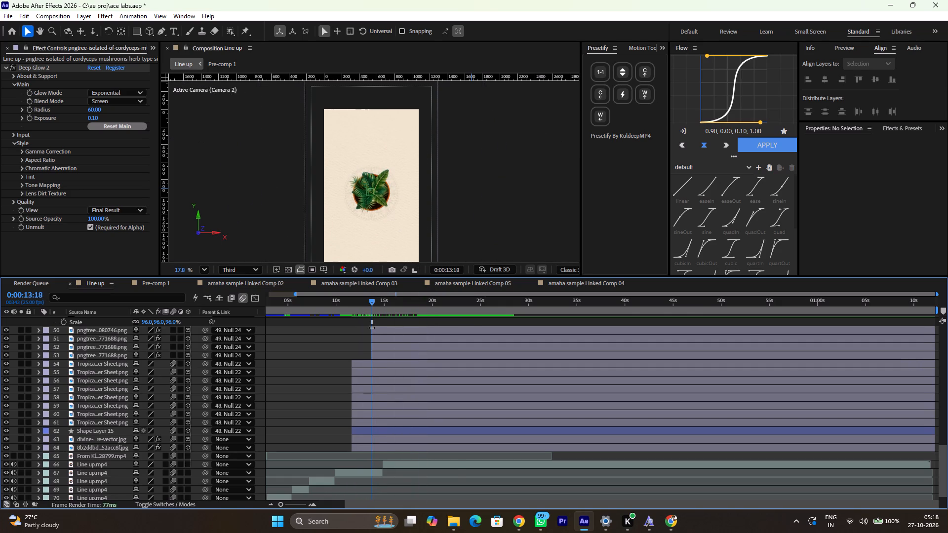
pyautogui.keyDown('ctrl'); pyautogui.keyDown('alt'); pyautogui.scroll(3, 372, 328); pyautogui.keyUp('alt'); pyautogui.keyUp('ctrl')
pyautogui.keyDown('alt'); pyautogui.scroll(6, 365, 330); pyautogui.keyUp('alt')
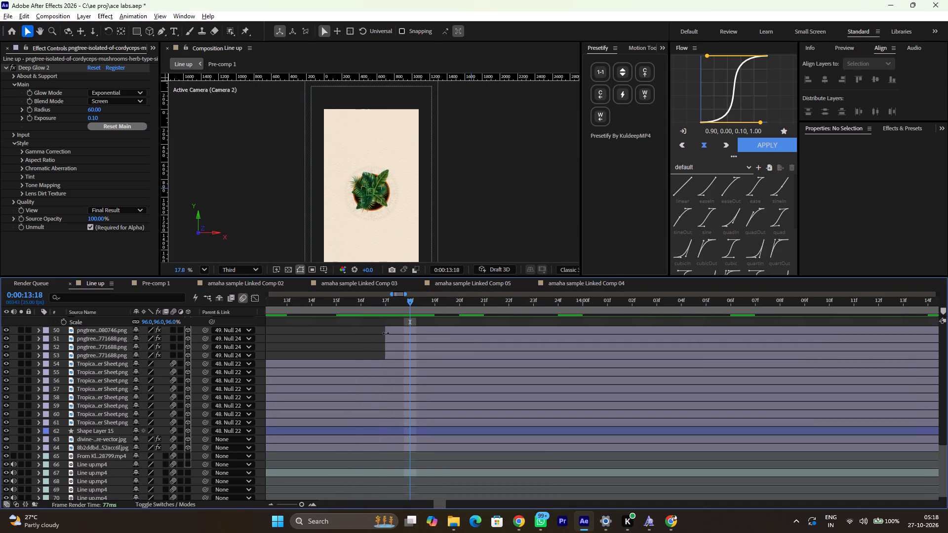
pyautogui.click(394, 331)
pyautogui.press('i')
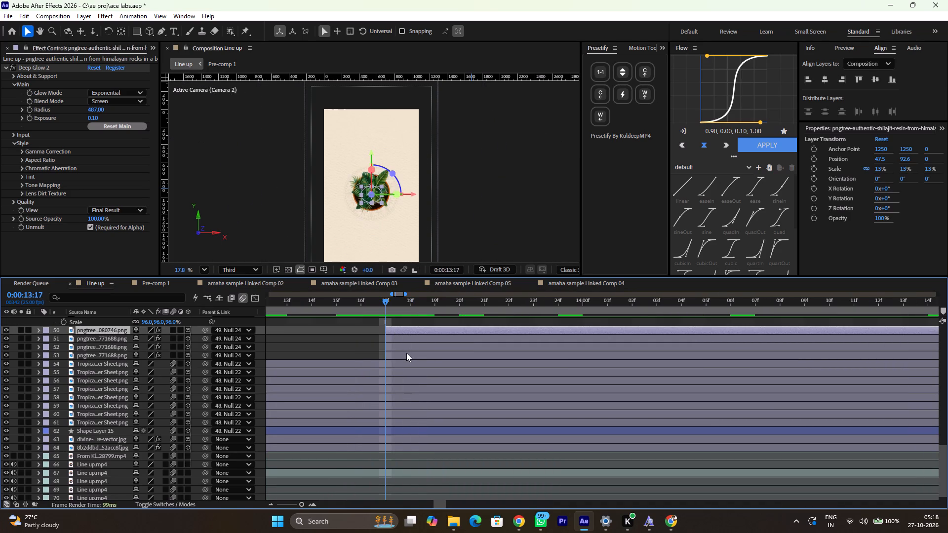
pyautogui.keyDown('shift'); pyautogui.click(405, 354); pyautogui.keyUp('shift')
pyautogui.press('t')
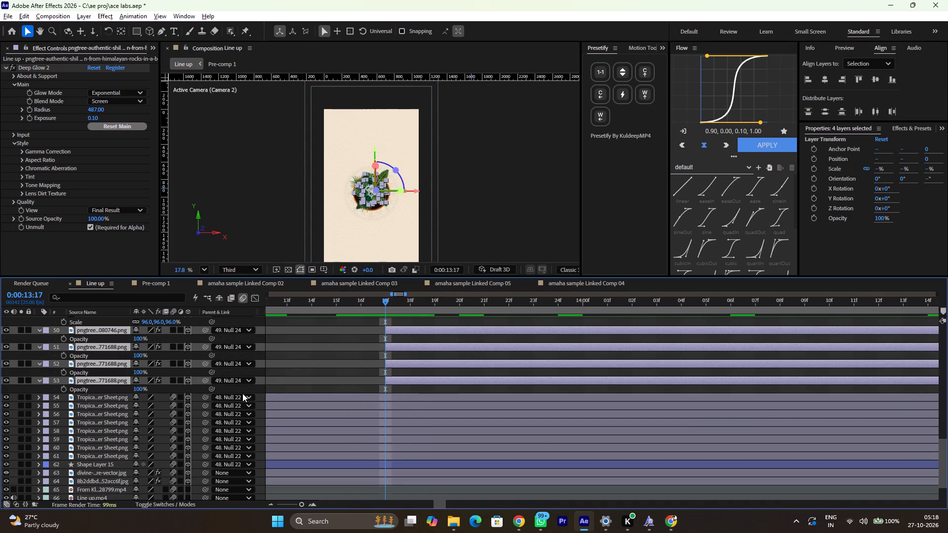
pyautogui.click(62, 336)
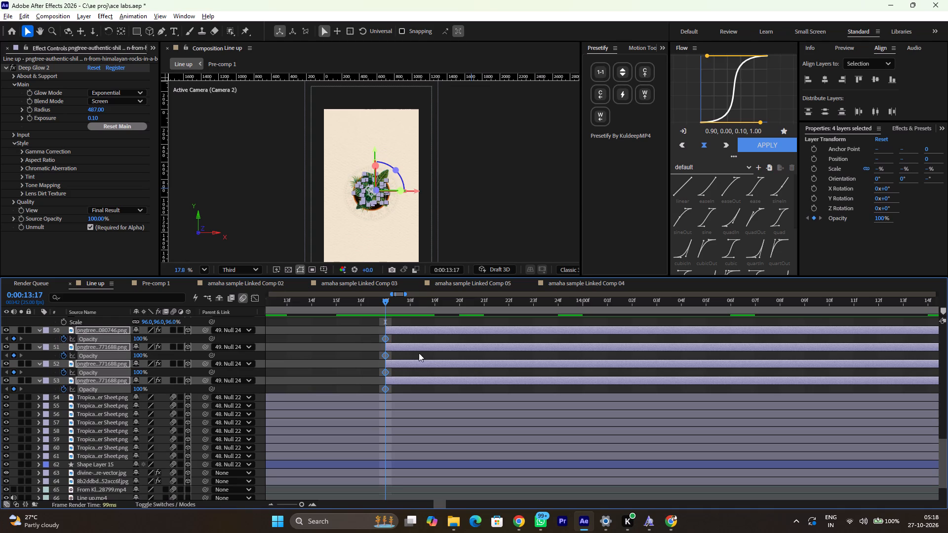
pyautogui.moveTo(386, 338); pyautogui.dragTo(450, 340)
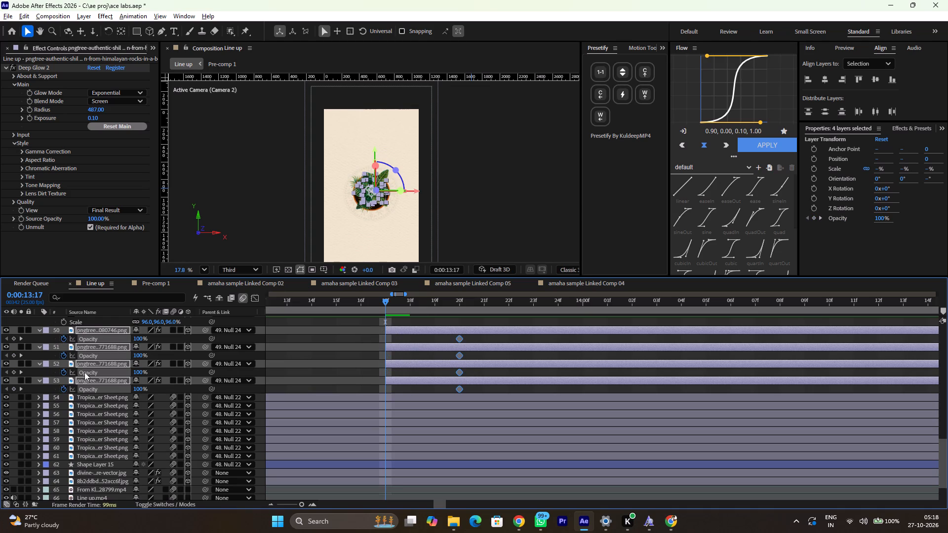
pyautogui.moveTo(140, 340); pyautogui.dragTo(0, 359)
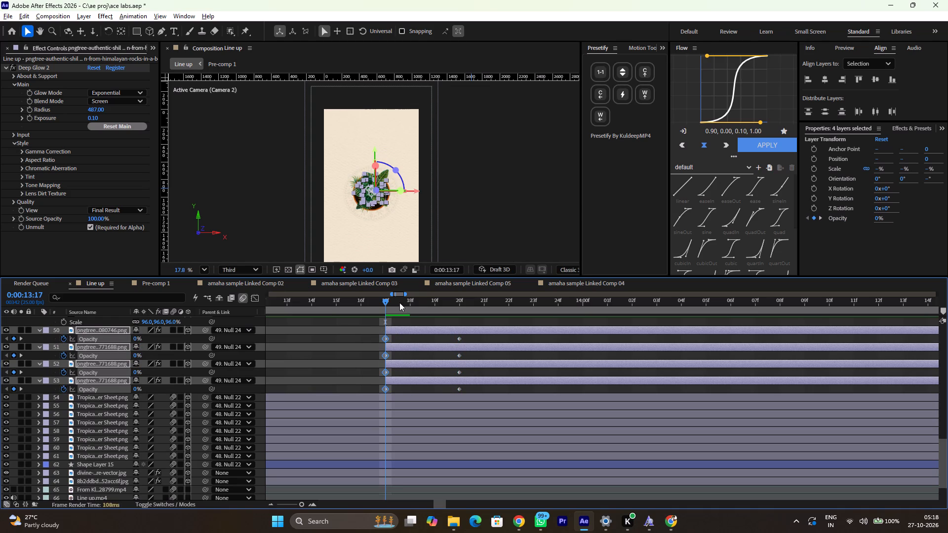
pyautogui.click(356, 343)
pyautogui.keyDown('ctrl'); pyautogui.keyDown('alt'); pyautogui.scroll(-4, 440, 371); pyautogui.keyUp('alt'); pyautogui.keyUp('ctrl')
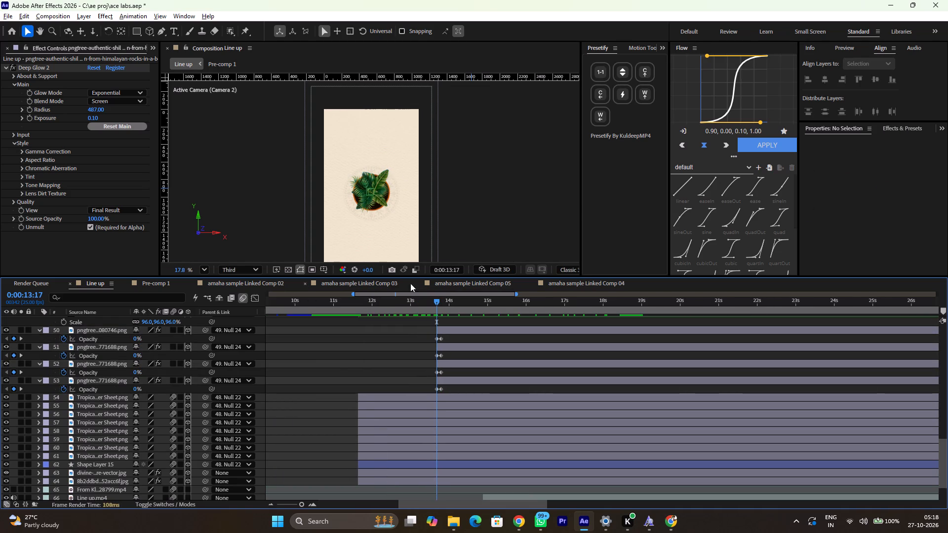
pyautogui.moveTo(397, 306); pyautogui.dragTo(529, 314)
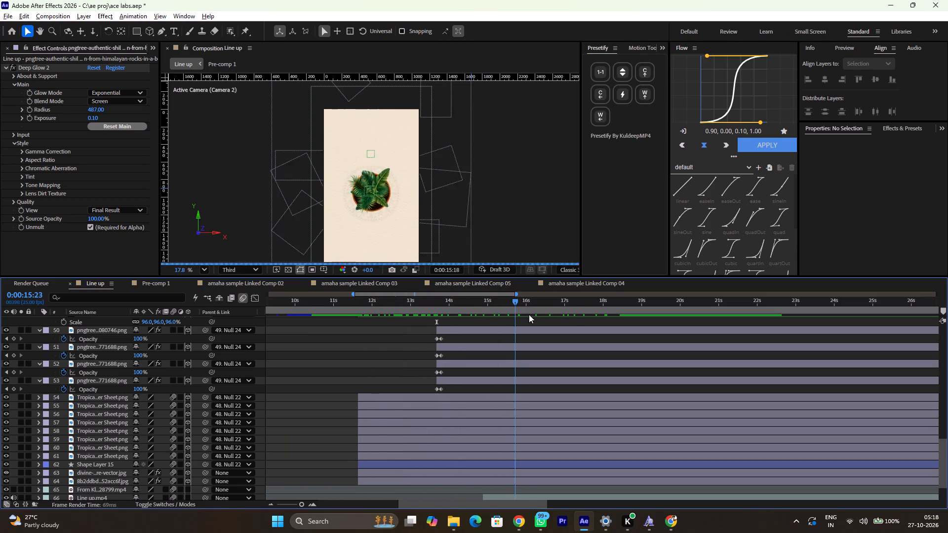
pyautogui.moveTo(529, 314); pyautogui.dragTo(595, 318)
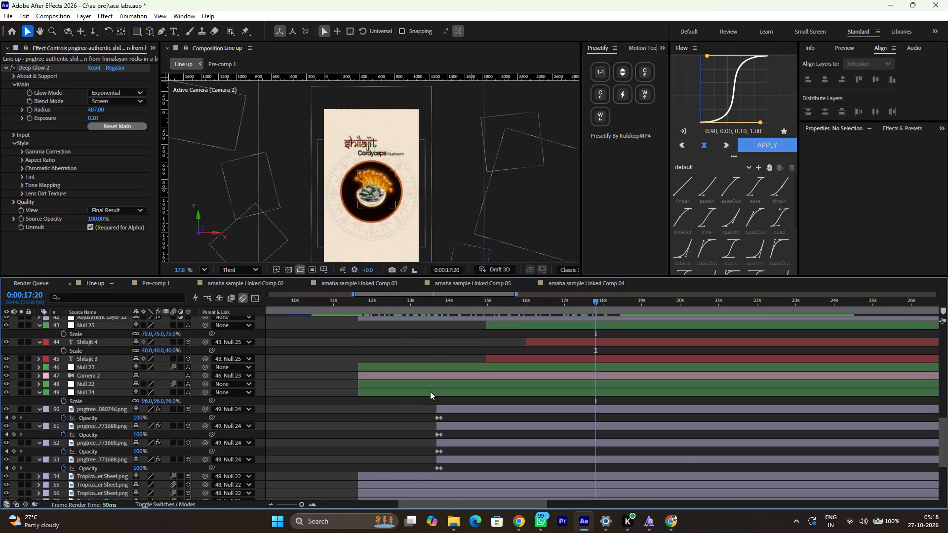
pyautogui.scroll(-4, 430, 391)
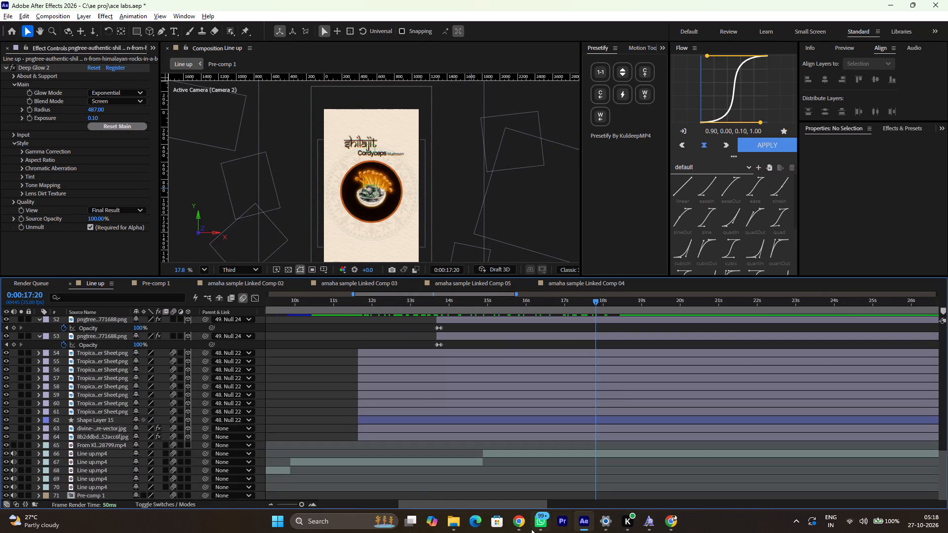
# Switch to Chrome and go back from the open frame pin on Pinterest to the "indian textured background" search results.
pyautogui.click(676, 519)
pyautogui.click(697, 467)
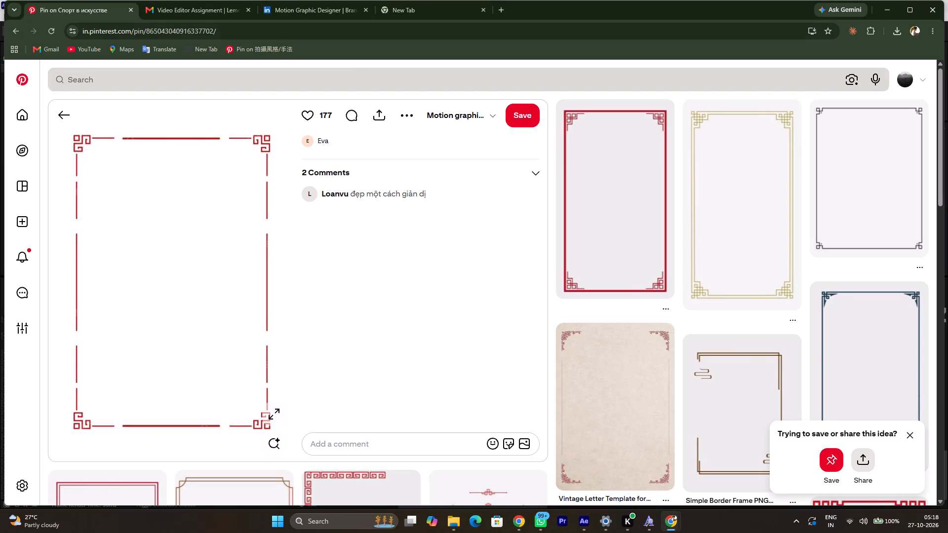
pyautogui.click(417, 10)
pyautogui.doubleClick(526, 18)
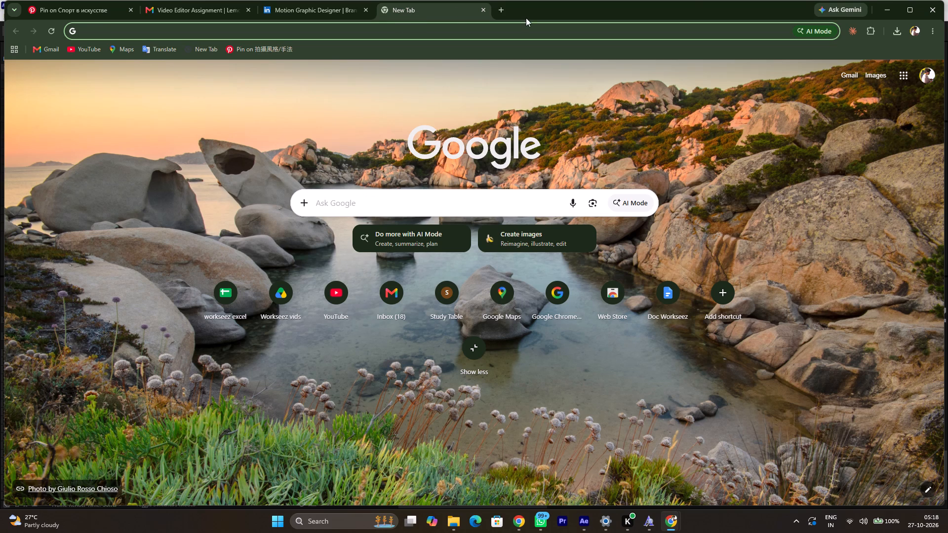
pyautogui.click(321, 31)
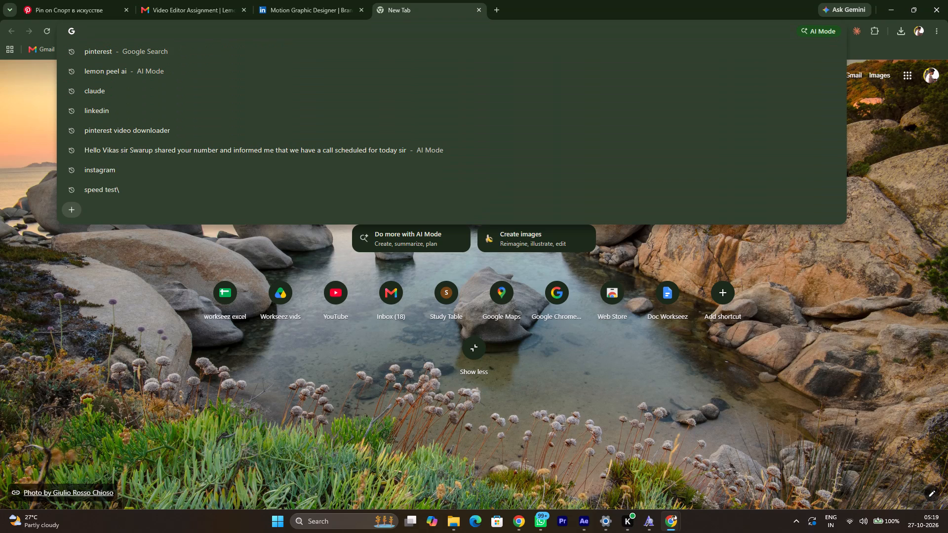
pyautogui.click(77, 7)
pyautogui.click(52, 113)
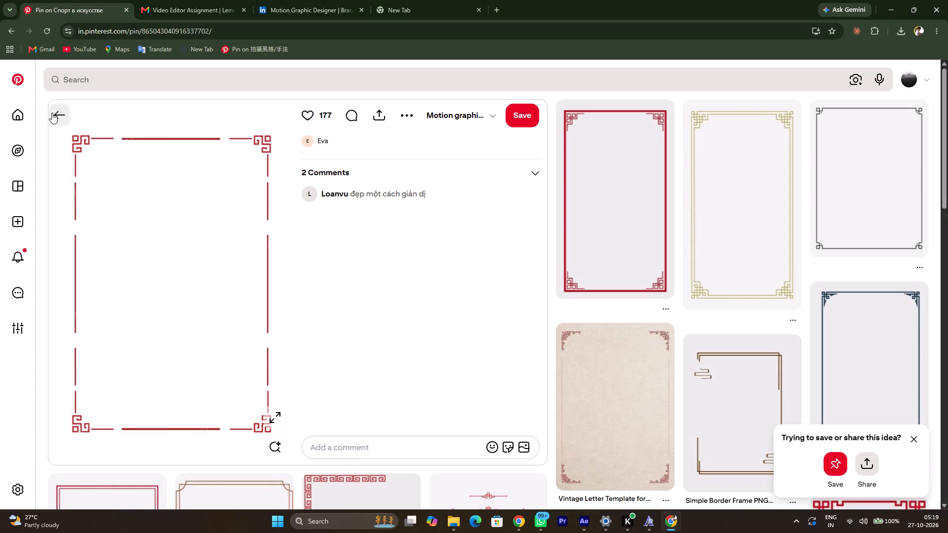
pyautogui.scroll(4, 201, 119)
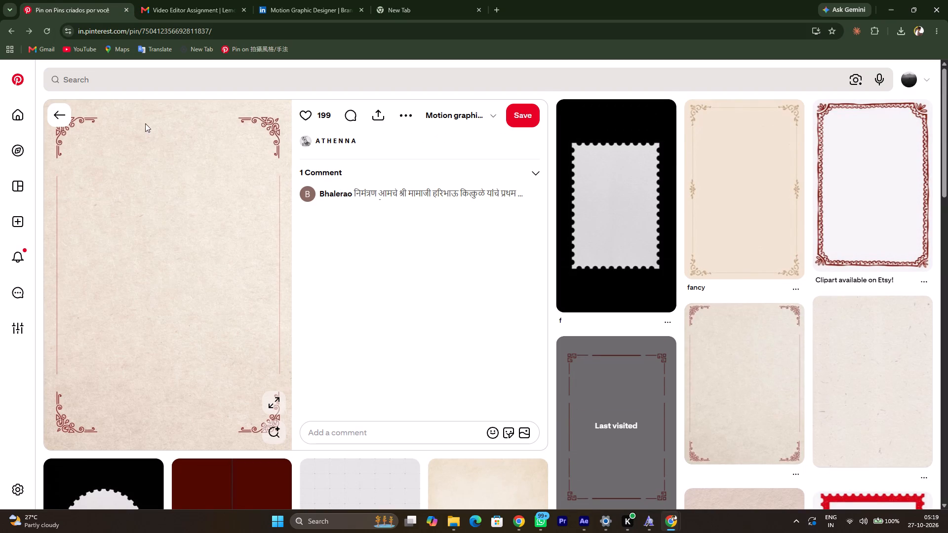
pyautogui.click(58, 115)
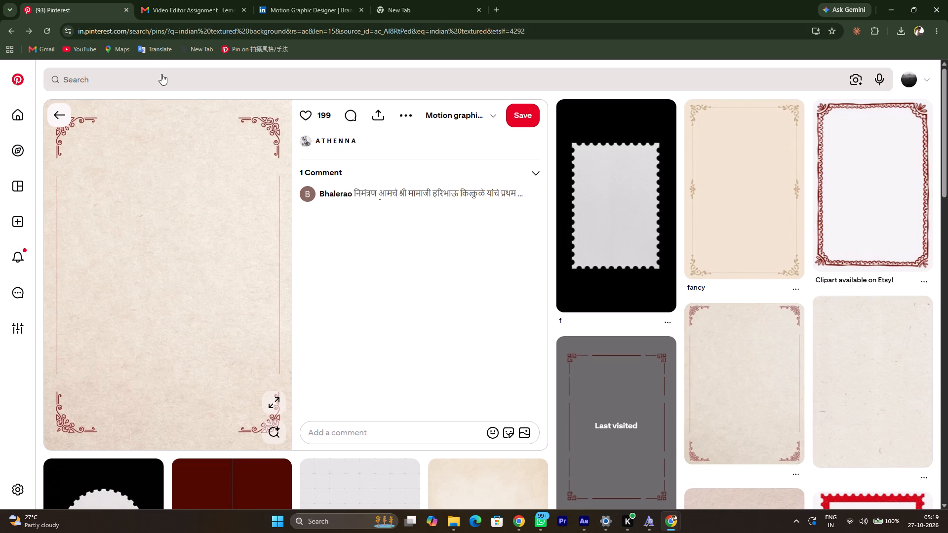
# Browse the "indian textured background" results on Pinterest for a suitable background image.
pyautogui.scroll(4, 48, 156)
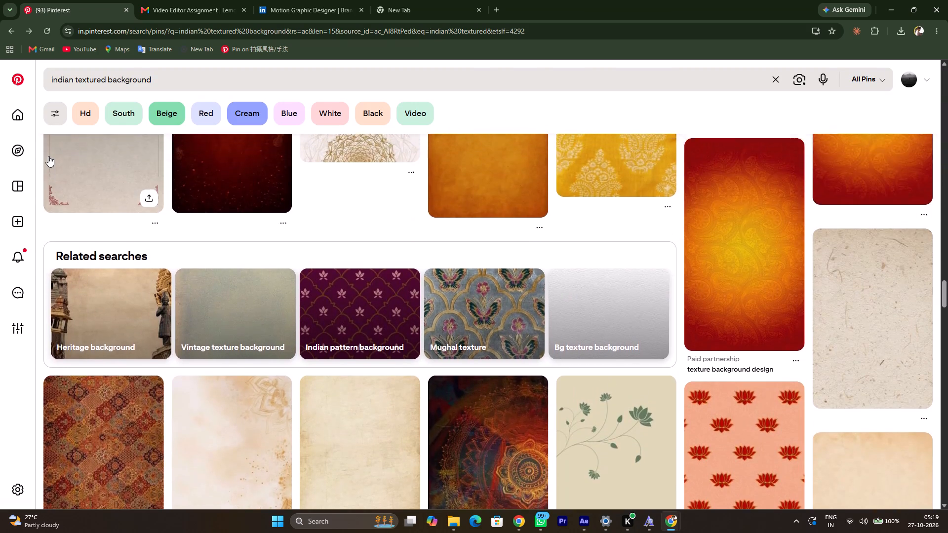
pyautogui.scroll(6, 48, 156)
pyautogui.scroll(-1, 48, 156)
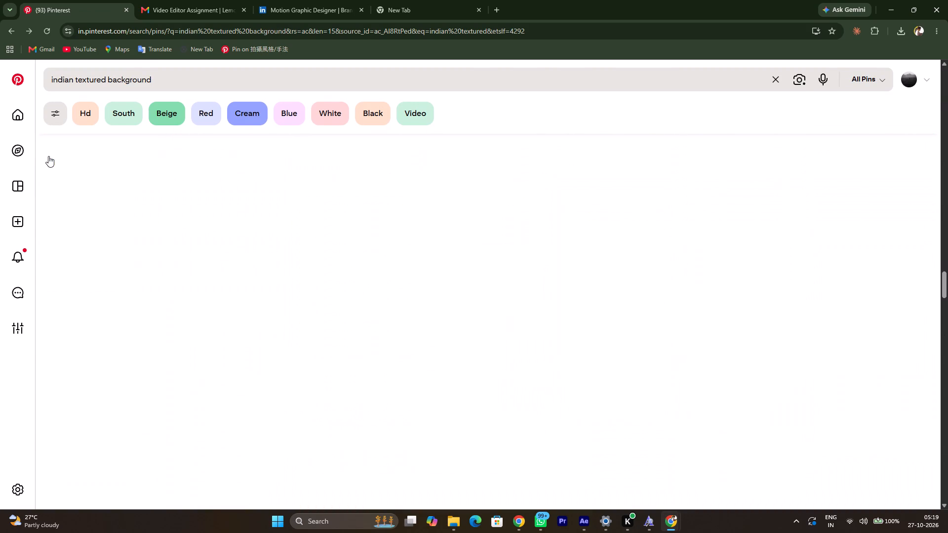
pyautogui.scroll(6, 48, 156)
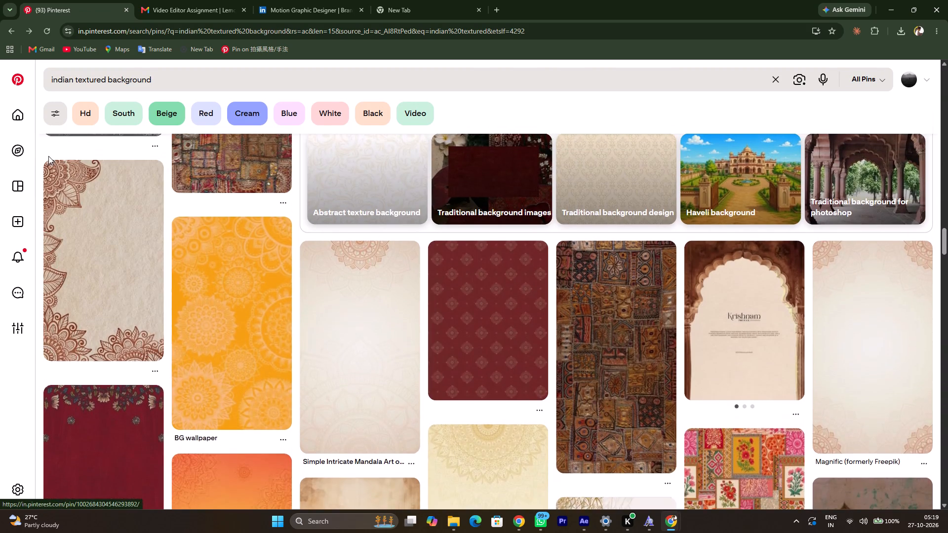
pyautogui.scroll(8, 48, 156)
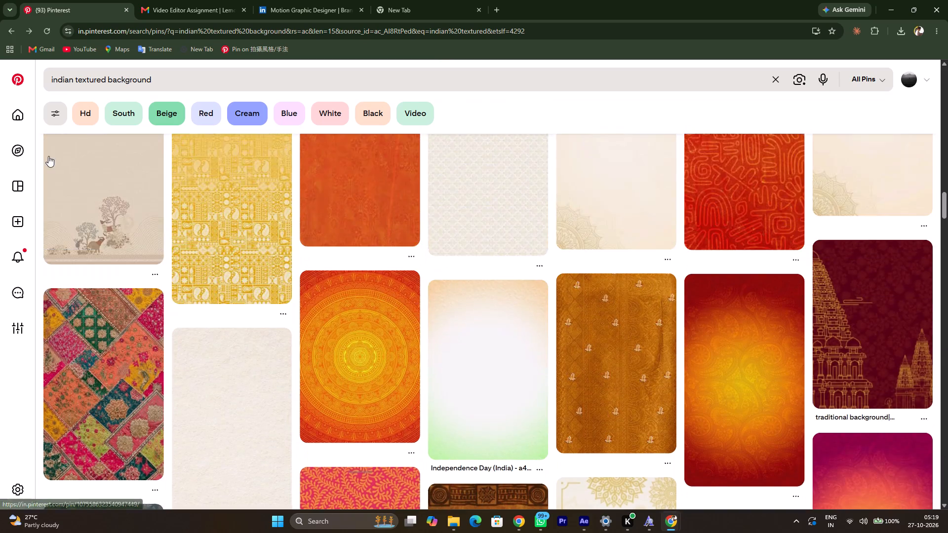
pyautogui.scroll(5, 48, 156)
pyautogui.scroll(-1, 48, 156)
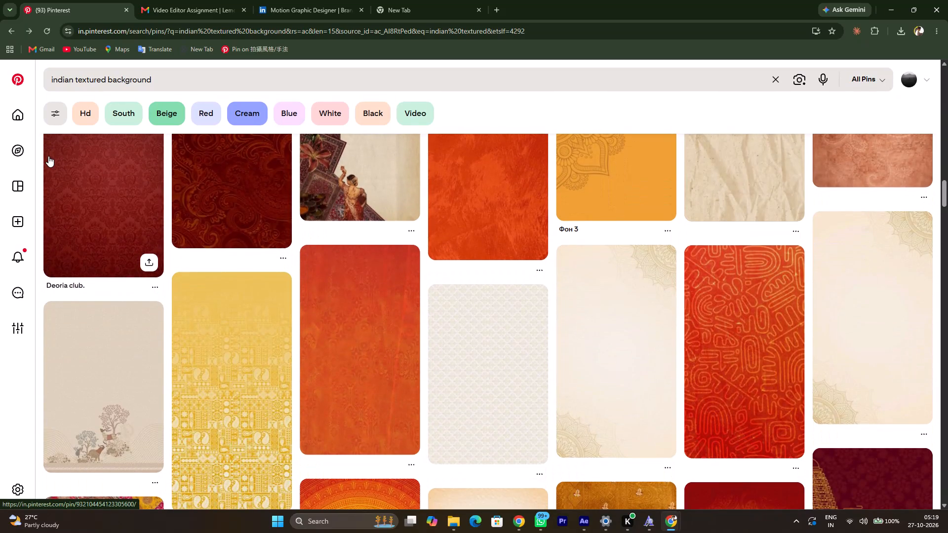
pyautogui.scroll(-2, 48, 156)
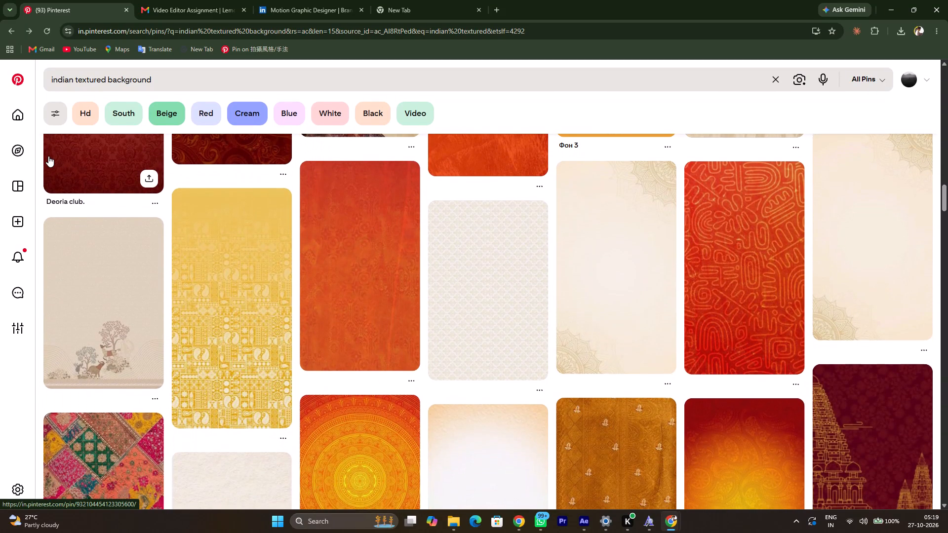
pyautogui.scroll(-1, 48, 156)
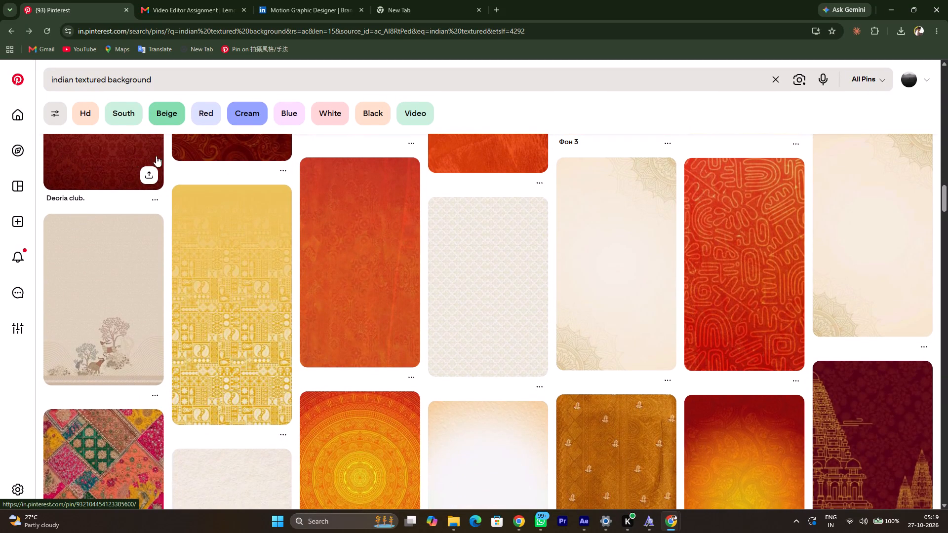
pyautogui.scroll(2, 483, 249)
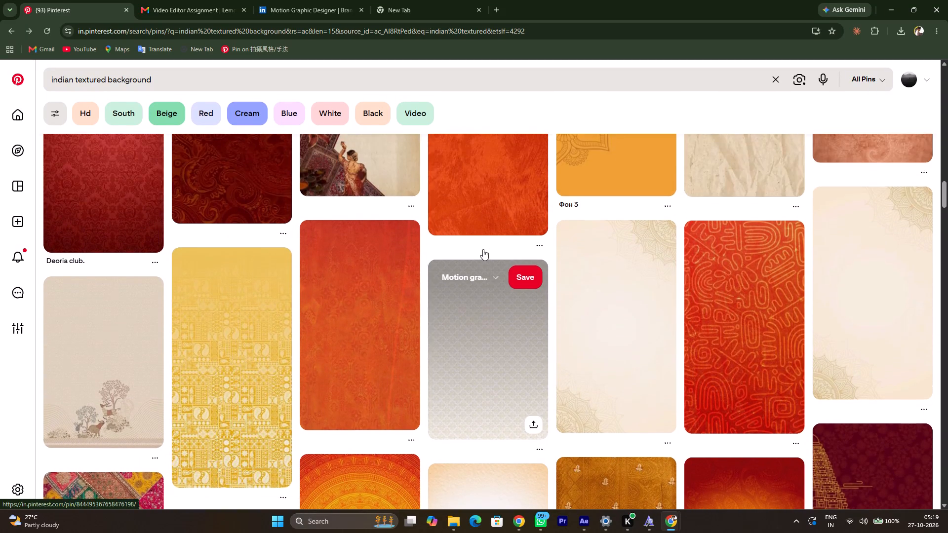
pyautogui.scroll(12, 483, 249)
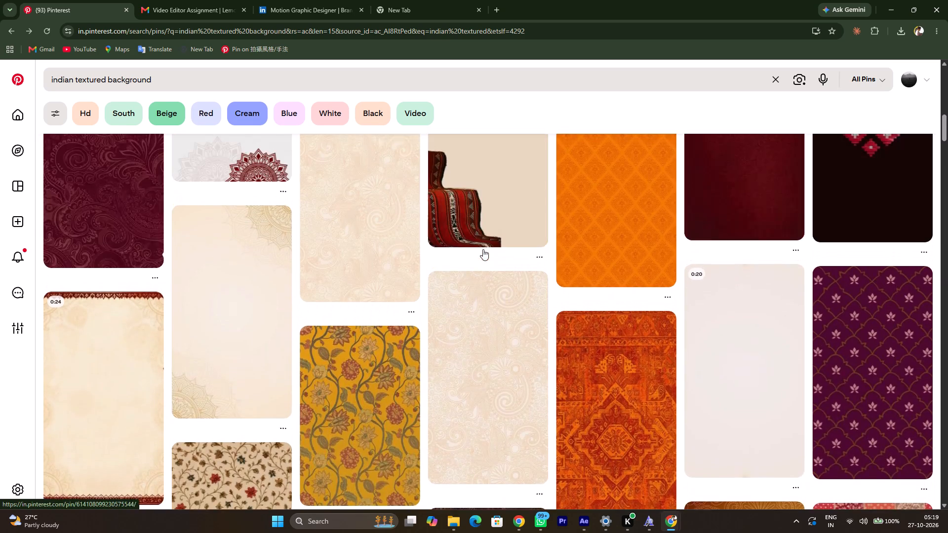
pyautogui.scroll(12, 483, 249)
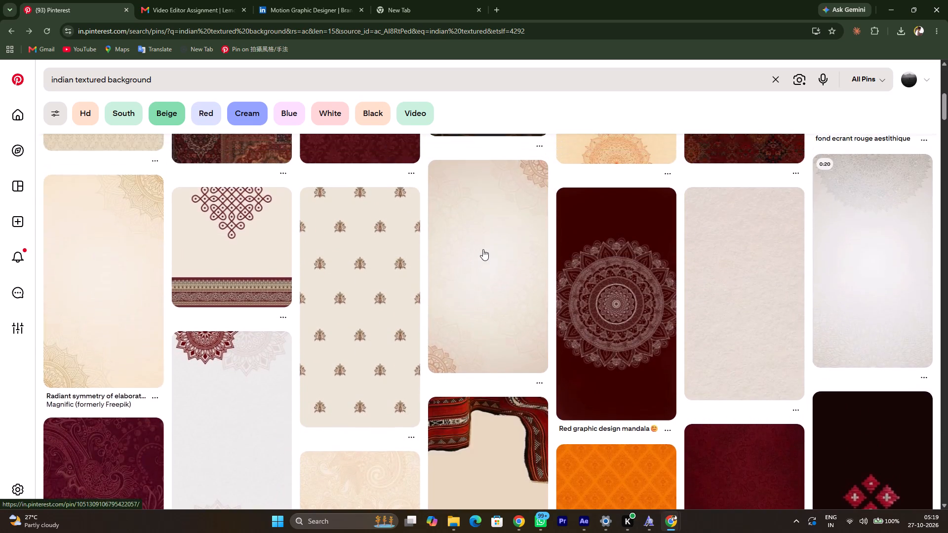
pyautogui.scroll(4, 483, 249)
pyautogui.scroll(-6, 483, 249)
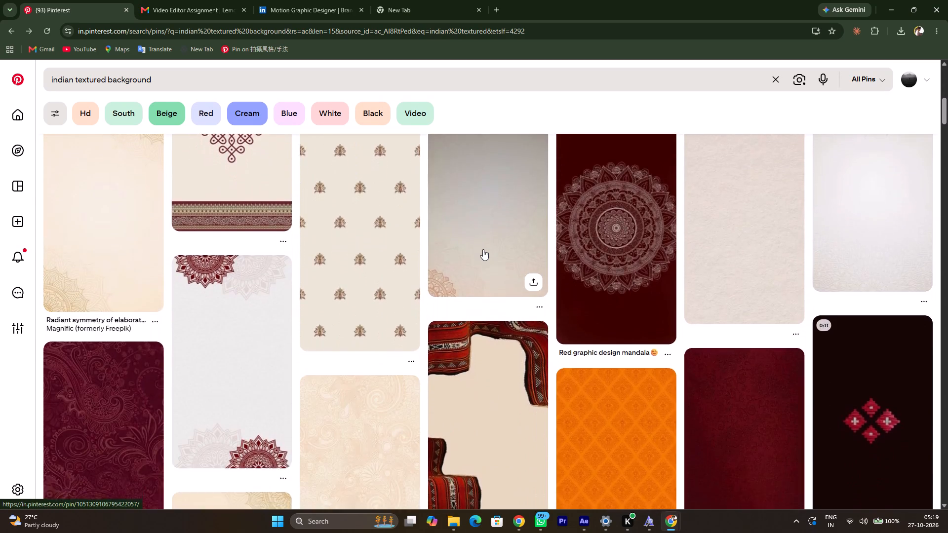
pyautogui.scroll(-3, 483, 249)
pyautogui.scroll(8, 483, 249)
pyautogui.scroll(-2, 483, 249)
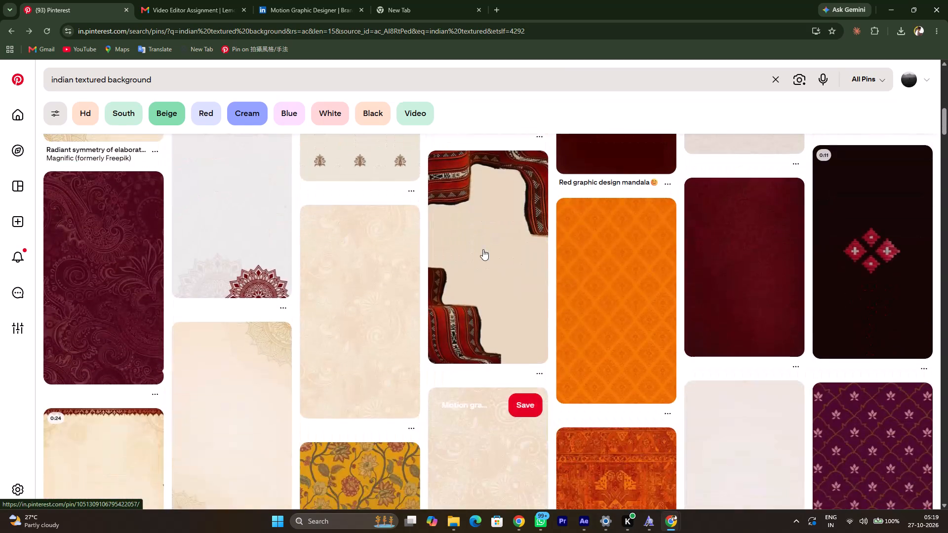
pyautogui.scroll(-1, 483, 249)
# Open the beige pin with the patterned carpet border and save its image as download (2).png in the random resouces folder.
pyautogui.click(487, 290)
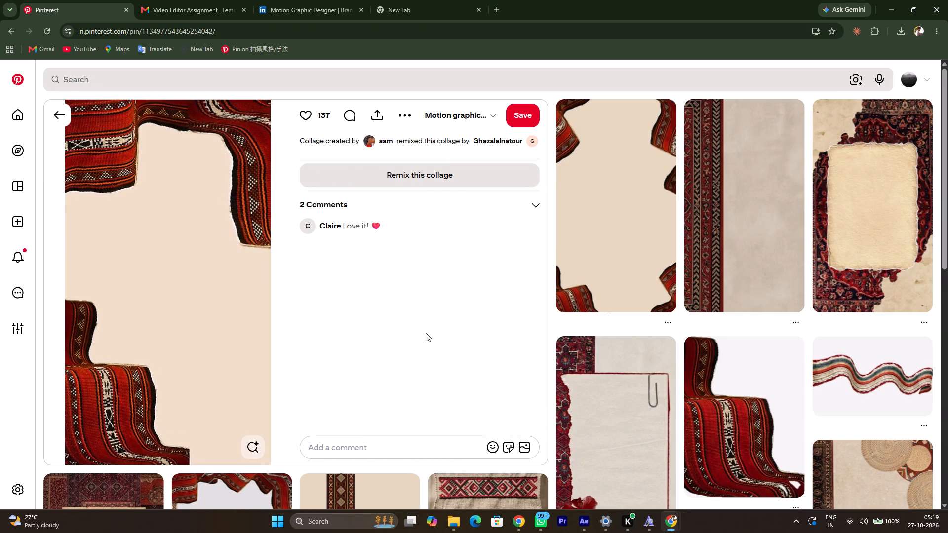
pyautogui.click(706, 224)
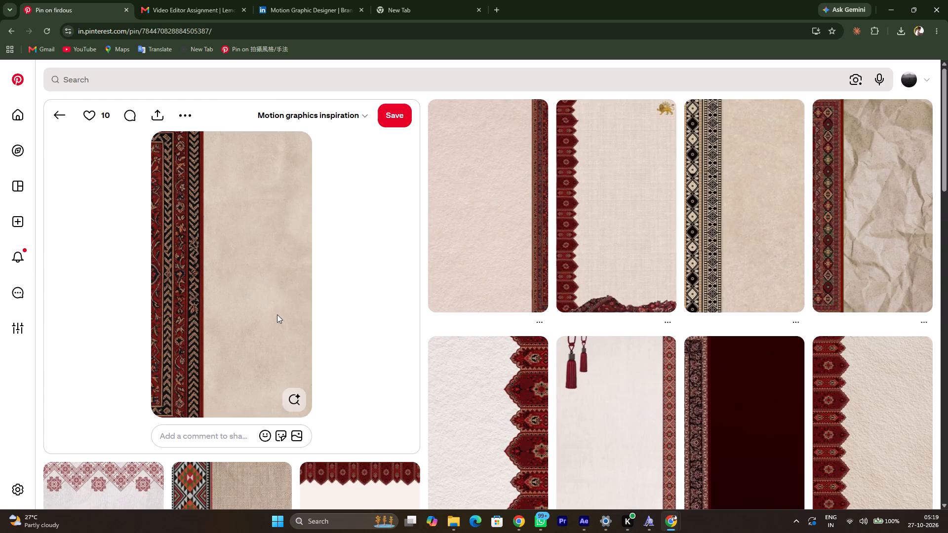
pyautogui.click(216, 306)
pyautogui.rightClick(228, 285)
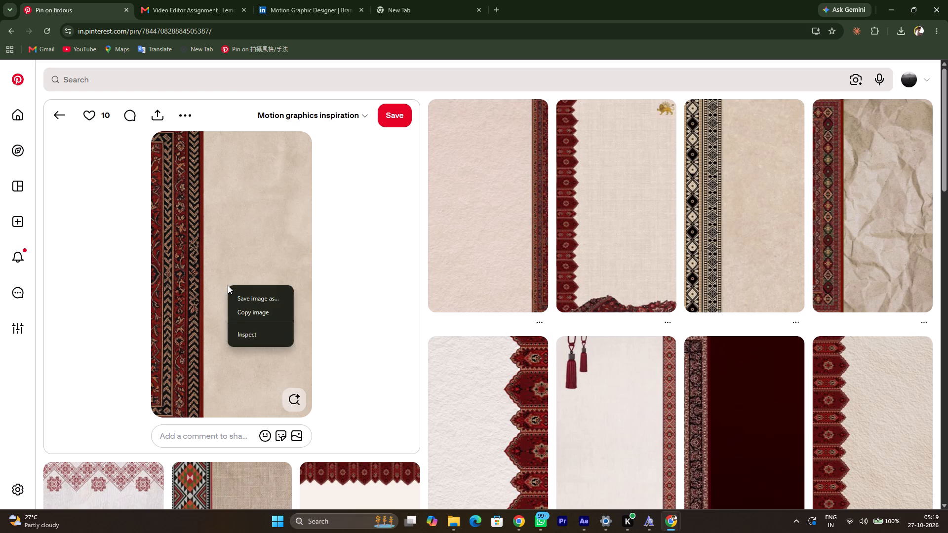
pyautogui.click(261, 302)
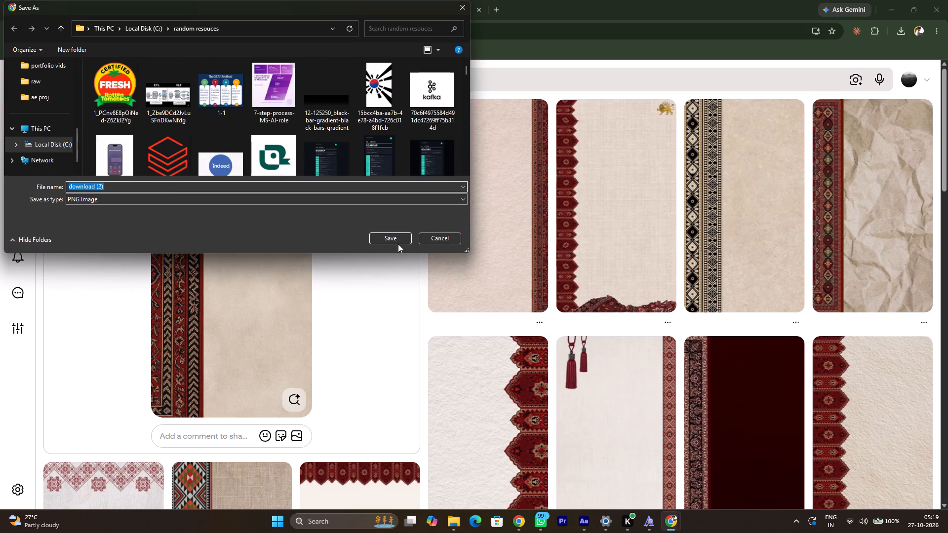
pyautogui.click(386, 232)
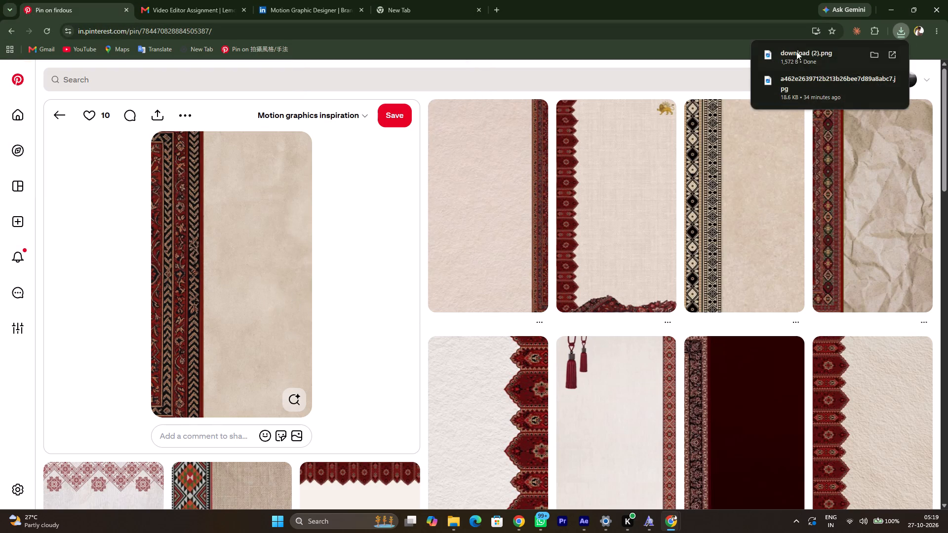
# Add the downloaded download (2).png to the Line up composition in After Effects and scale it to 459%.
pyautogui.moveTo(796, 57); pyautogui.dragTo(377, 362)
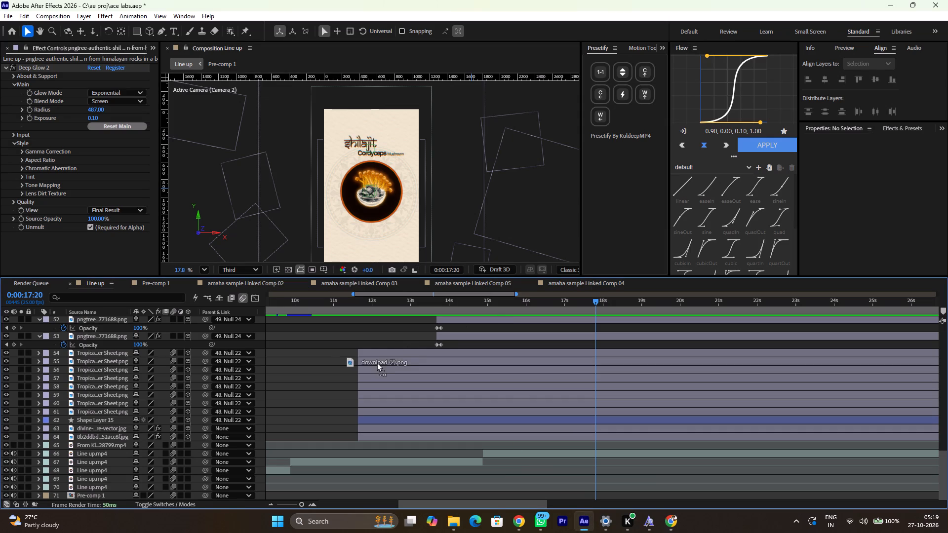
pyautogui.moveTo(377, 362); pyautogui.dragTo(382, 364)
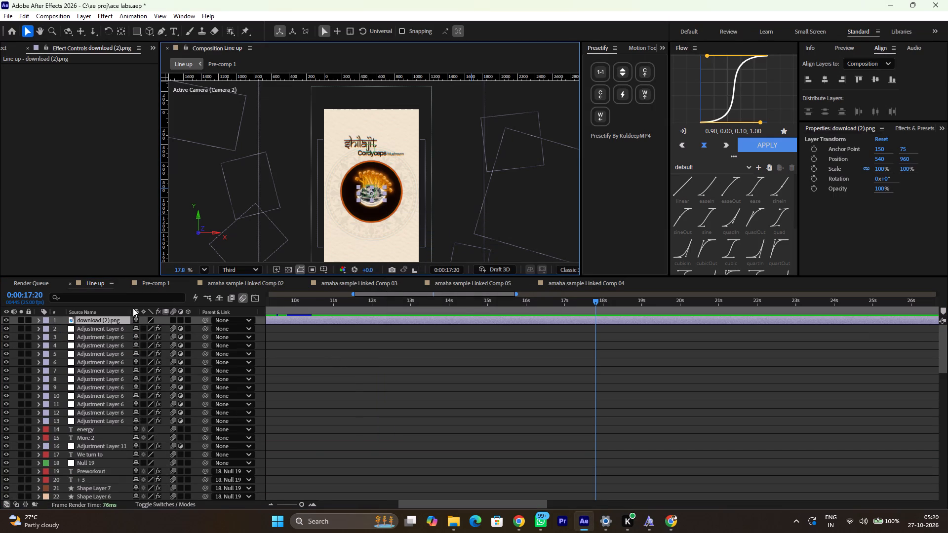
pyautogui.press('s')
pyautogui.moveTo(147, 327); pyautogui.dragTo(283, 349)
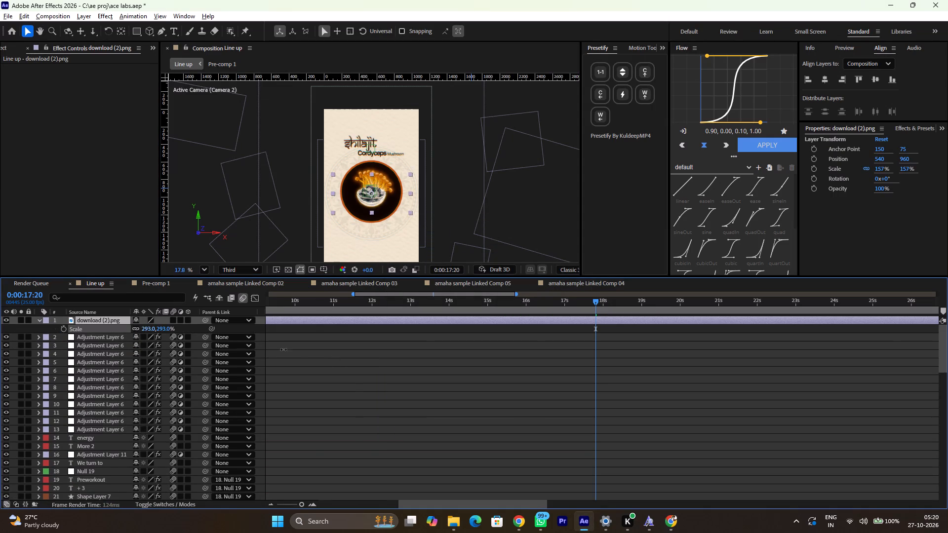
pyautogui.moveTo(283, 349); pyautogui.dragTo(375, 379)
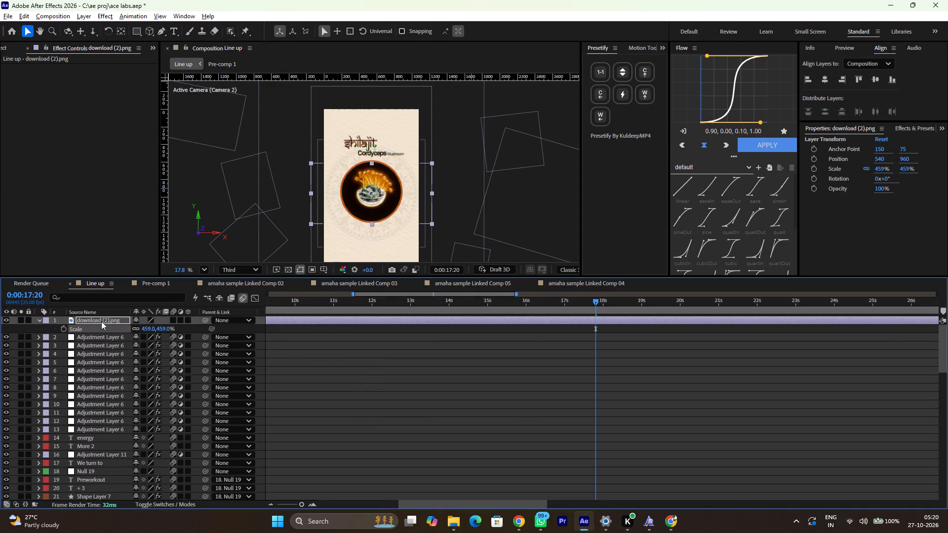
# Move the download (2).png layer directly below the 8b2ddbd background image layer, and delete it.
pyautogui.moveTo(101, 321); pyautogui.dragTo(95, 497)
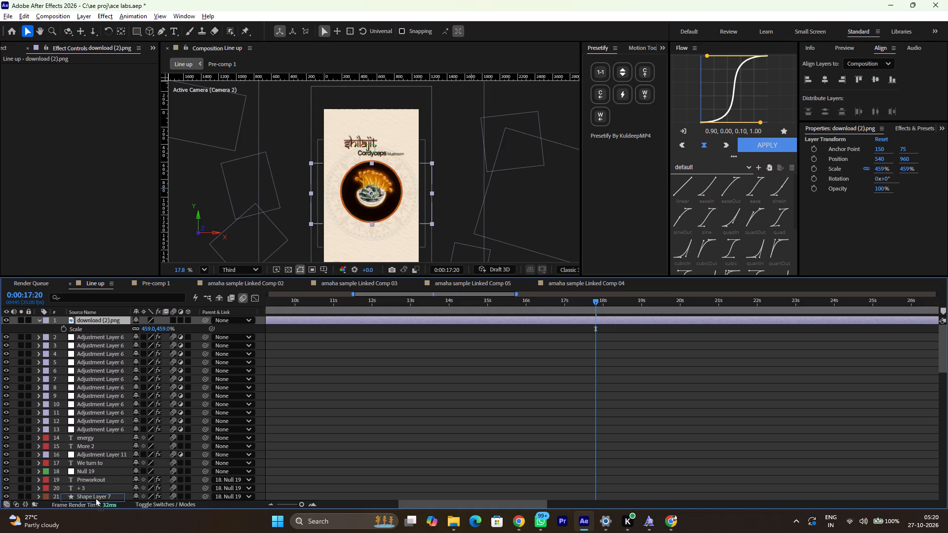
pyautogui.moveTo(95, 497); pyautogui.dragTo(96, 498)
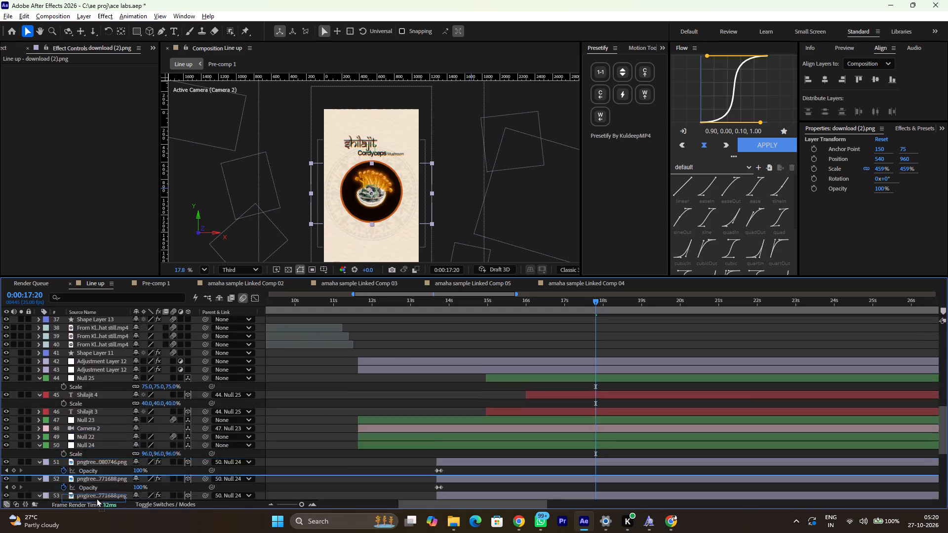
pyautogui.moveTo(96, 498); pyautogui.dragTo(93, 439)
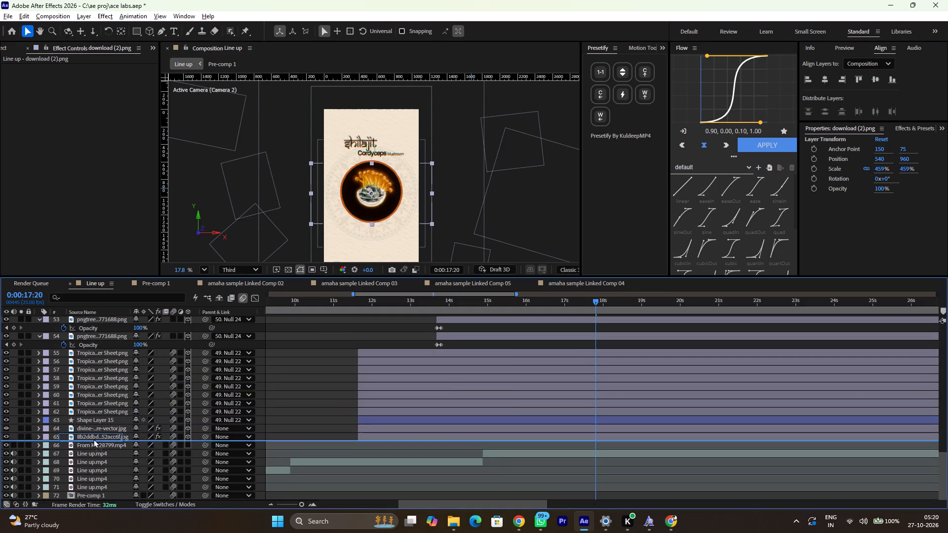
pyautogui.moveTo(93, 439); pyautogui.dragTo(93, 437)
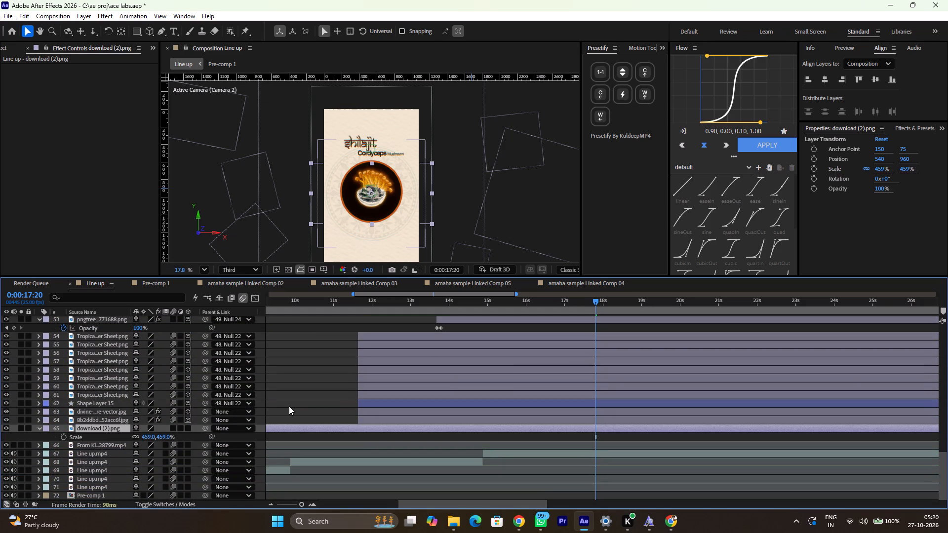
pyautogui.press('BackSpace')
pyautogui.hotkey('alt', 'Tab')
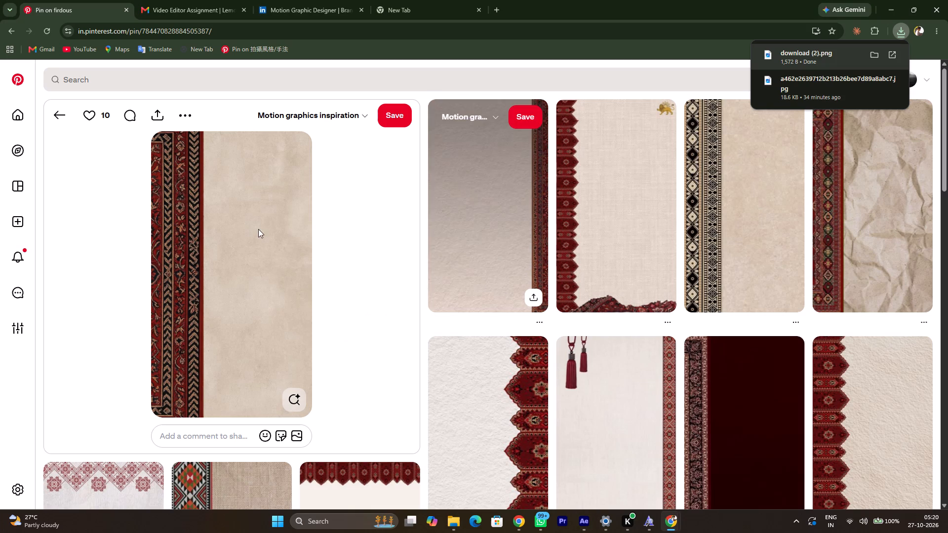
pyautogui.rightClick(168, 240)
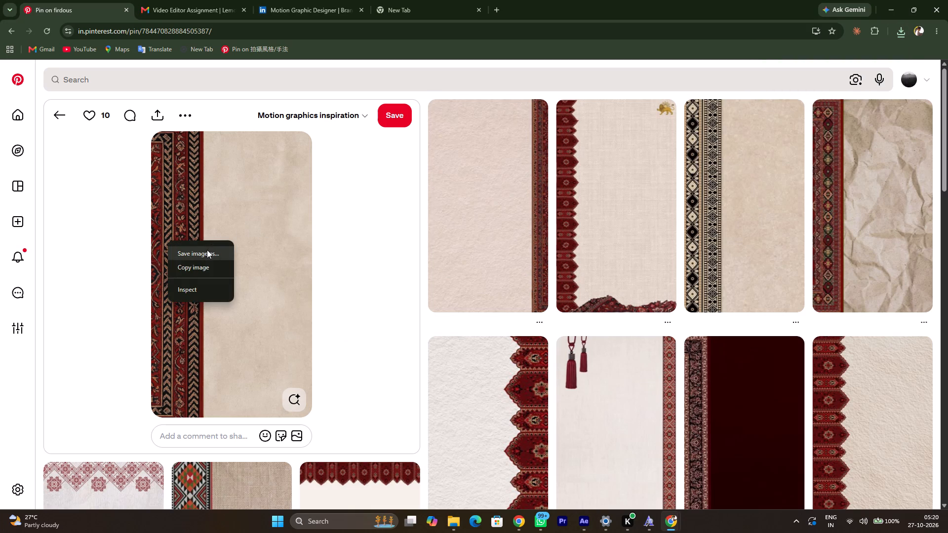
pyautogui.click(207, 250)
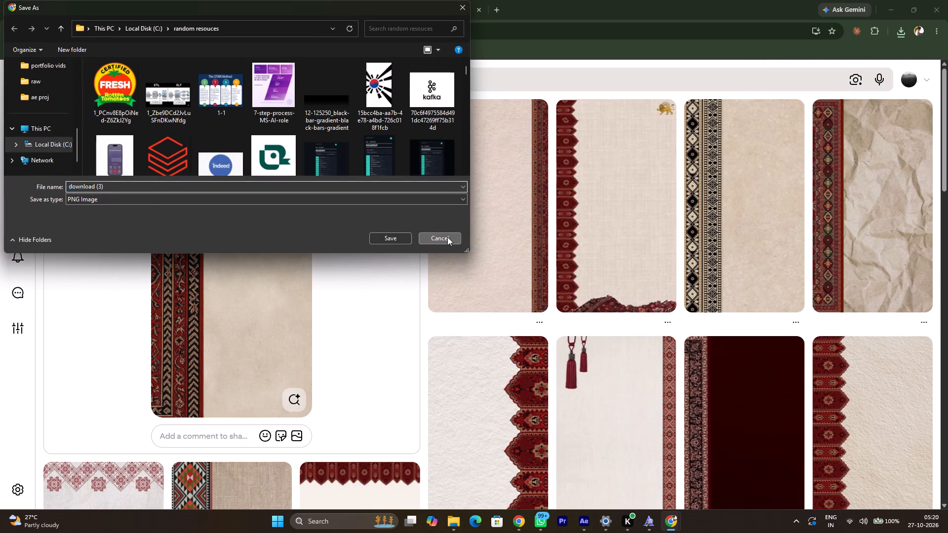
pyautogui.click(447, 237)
# Browse the related pins under the open carpet-border pin for another textured background image.
pyautogui.scroll(-7, 570, 306)
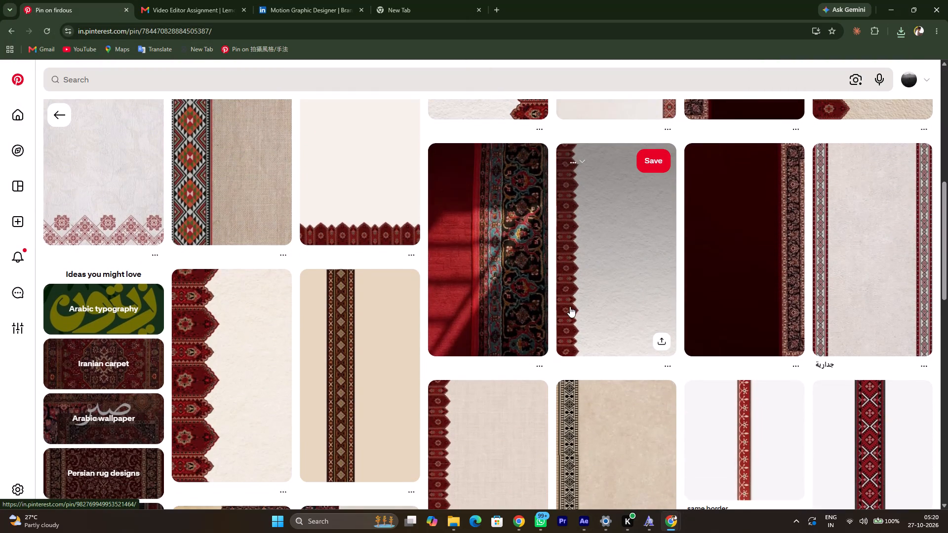
pyautogui.scroll(-3, 570, 306)
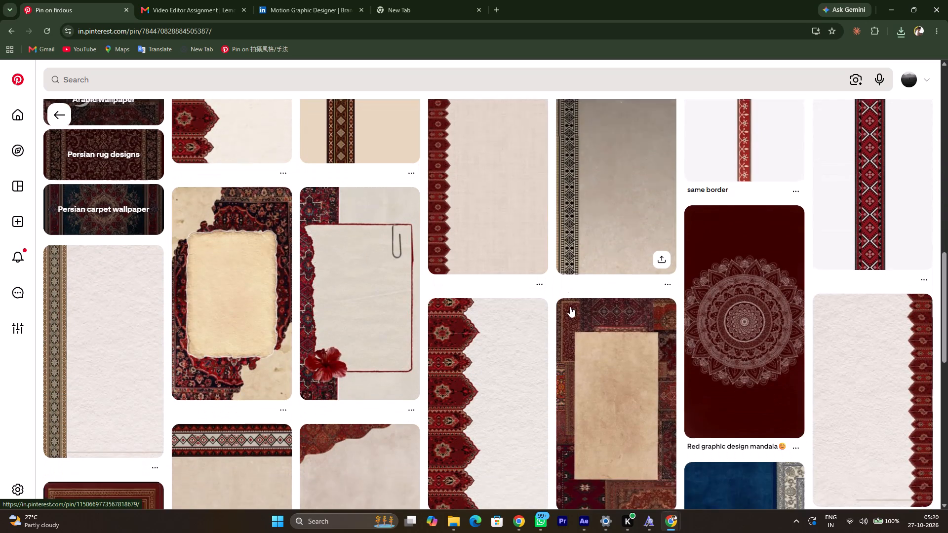
pyautogui.scroll(-5, 570, 306)
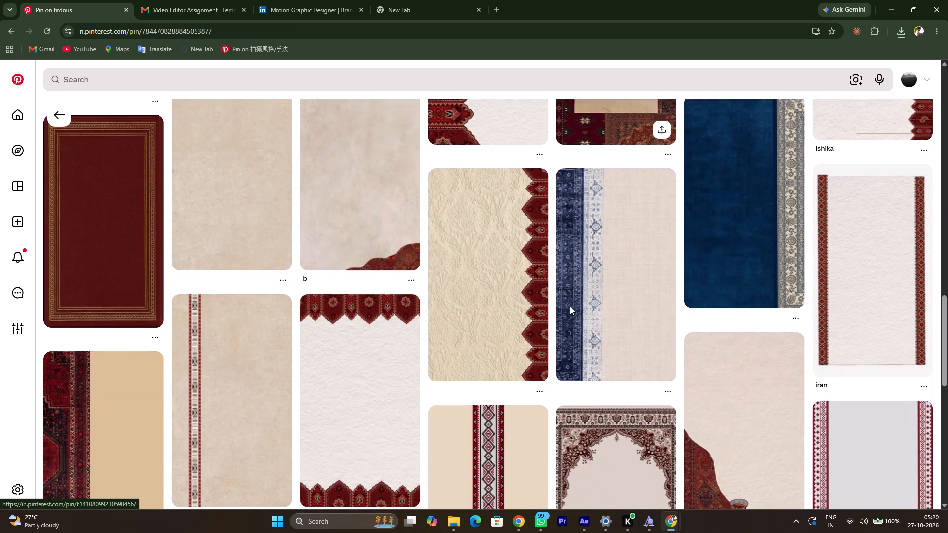
pyautogui.scroll(-5, 570, 306)
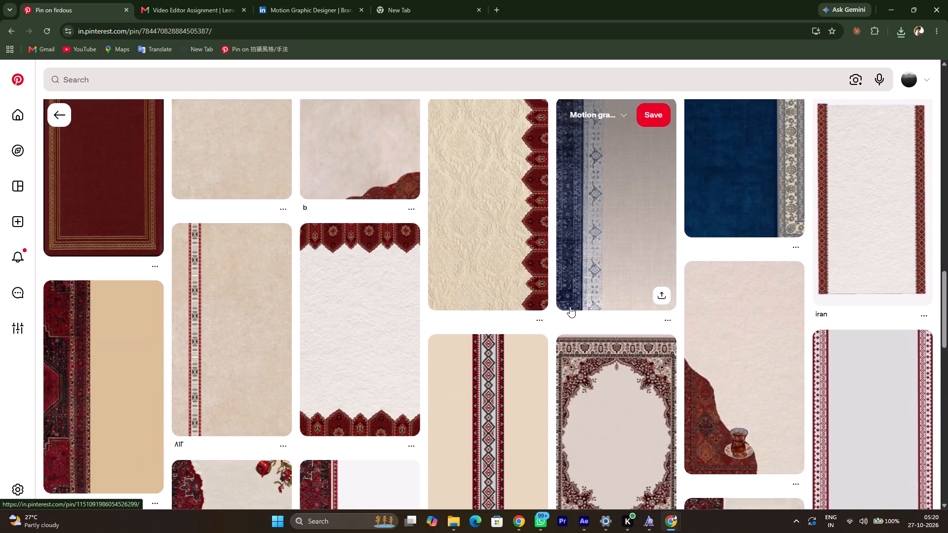
pyautogui.scroll(-4, 570, 306)
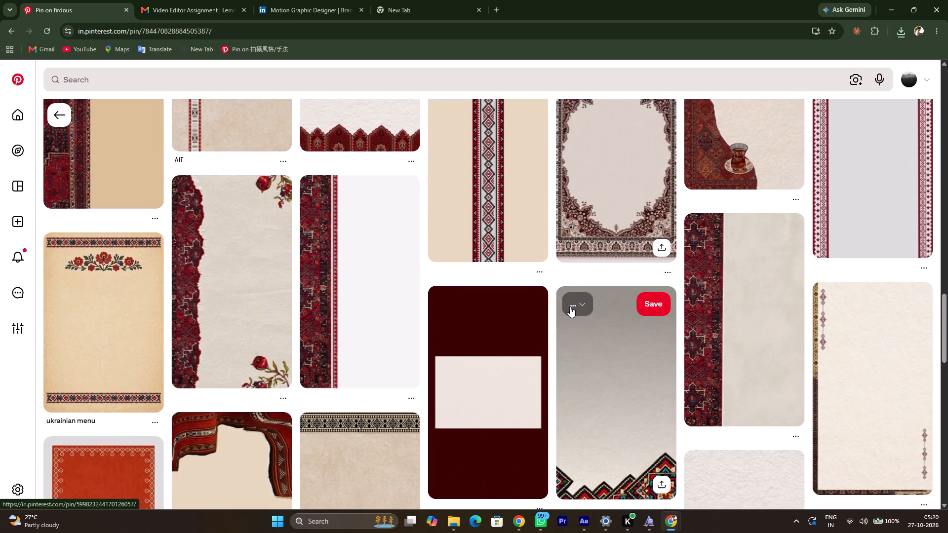
pyautogui.scroll(-3, 570, 306)
pyautogui.scroll(3, 570, 306)
pyautogui.scroll(-4, 570, 306)
pyautogui.scroll(1, 570, 306)
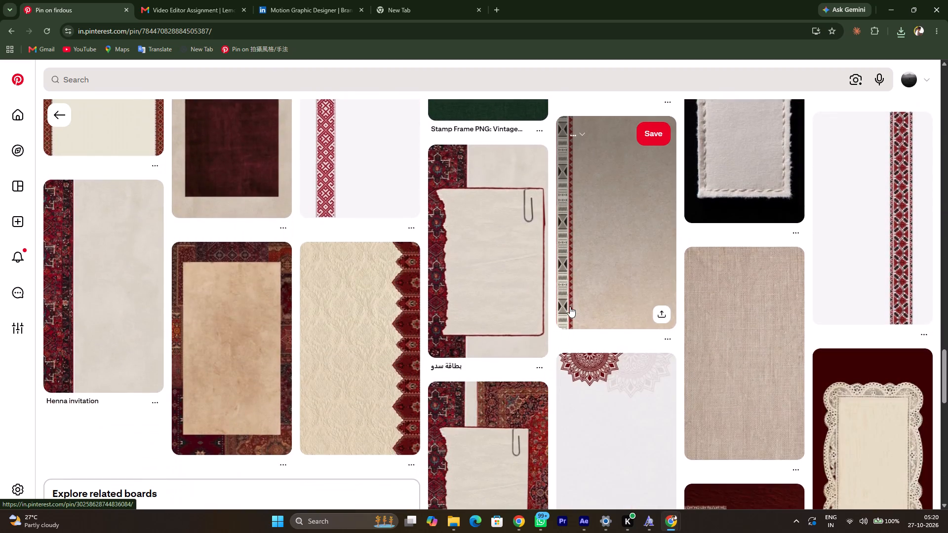
pyautogui.scroll(1, 570, 306)
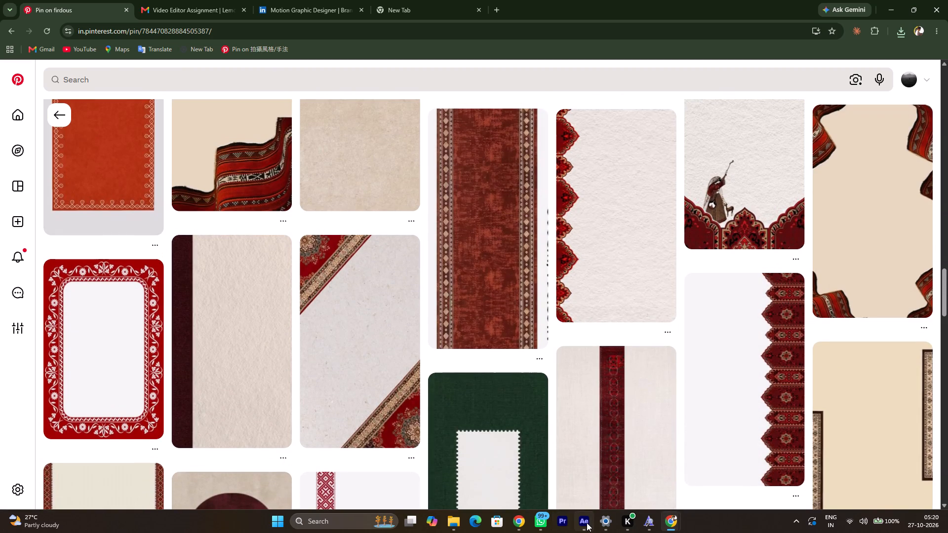
# Switch to After Effects, duplicate the upper Adjustment Layer 12 at layer 41, and remove Turbulent Displace from the copy.
pyautogui.click(587, 523)
pyautogui.scroll(2, 435, 409)
pyautogui.scroll(-1, 435, 409)
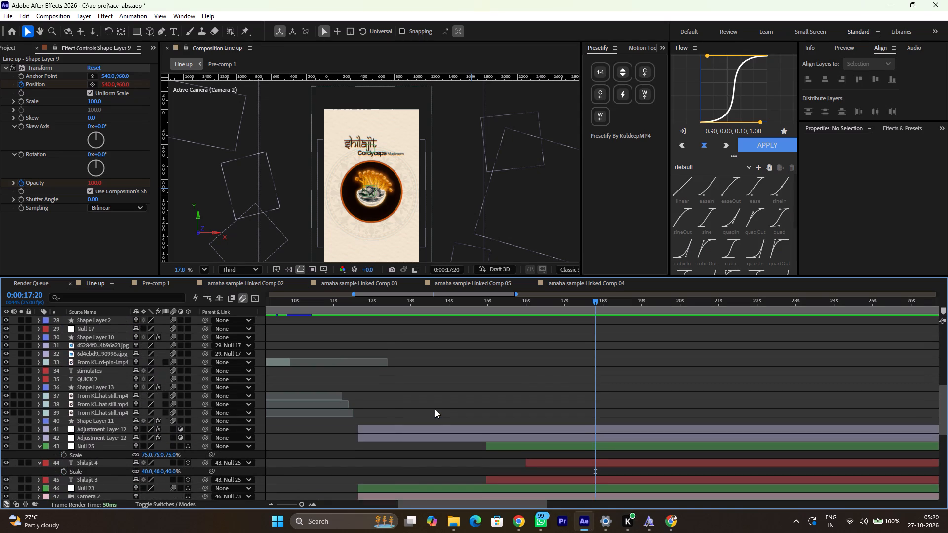
pyautogui.scroll(-1, 435, 409)
pyautogui.click(410, 426)
pyautogui.hotkey('ctrl', 'd')
pyautogui.hotkey('ctrl', 'space')
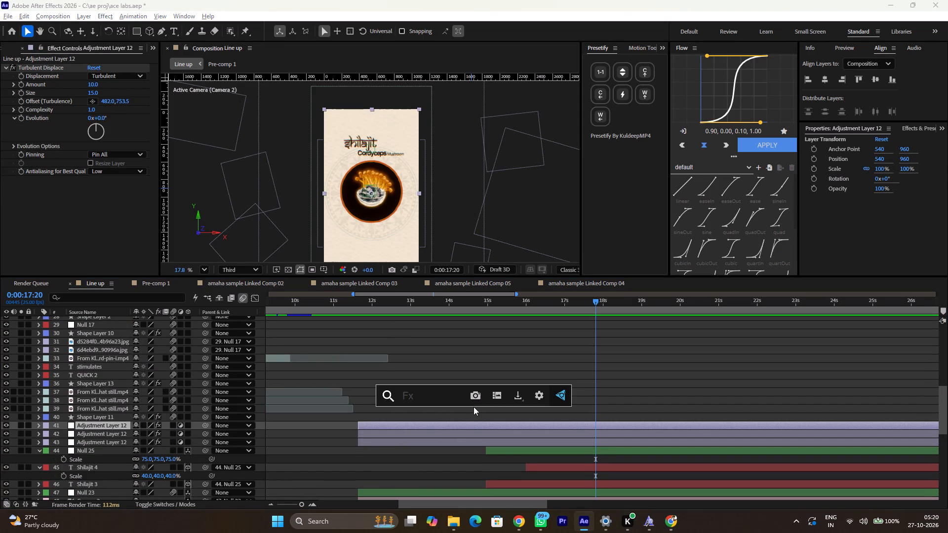
pyautogui.click(31, 69)
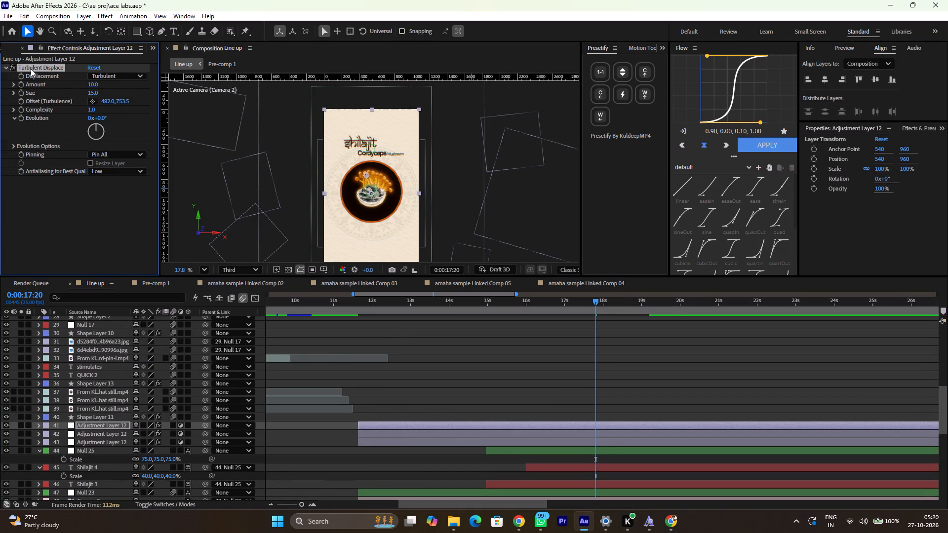
pyautogui.press('BackSpace')
# Apply Posterize Time to the duplicated Adjustment Layer 12, set its Frame Rate to 12, and deselect the layer.
pyautogui.hotkey('ctrl', 'space')
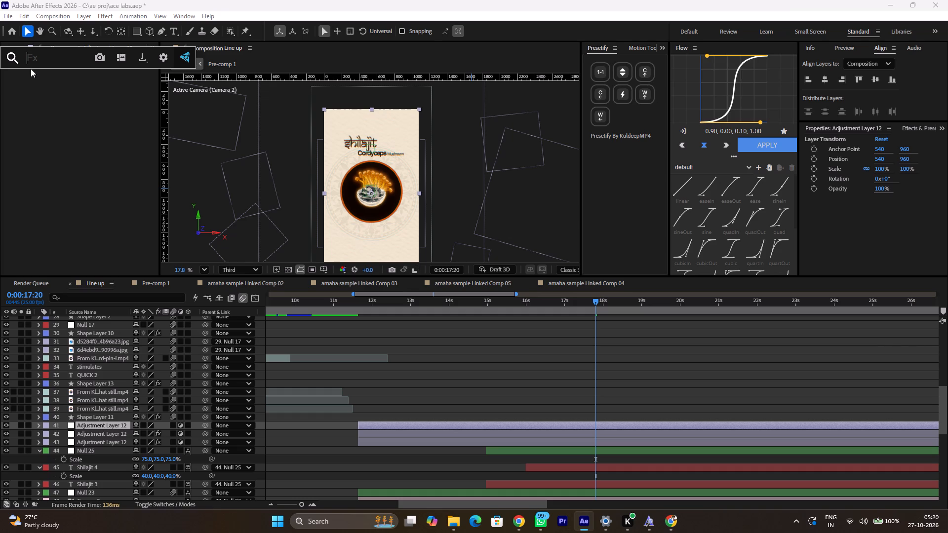
pyautogui.write('pos')
pyautogui.press('Down')
pyautogui.press('Return')
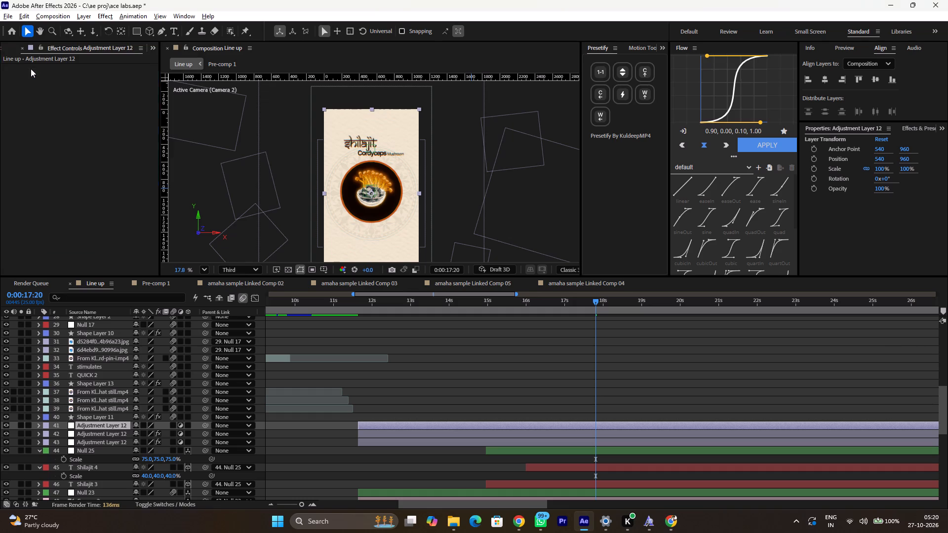
pyautogui.moveTo(98, 77); pyautogui.dragTo(93, 76)
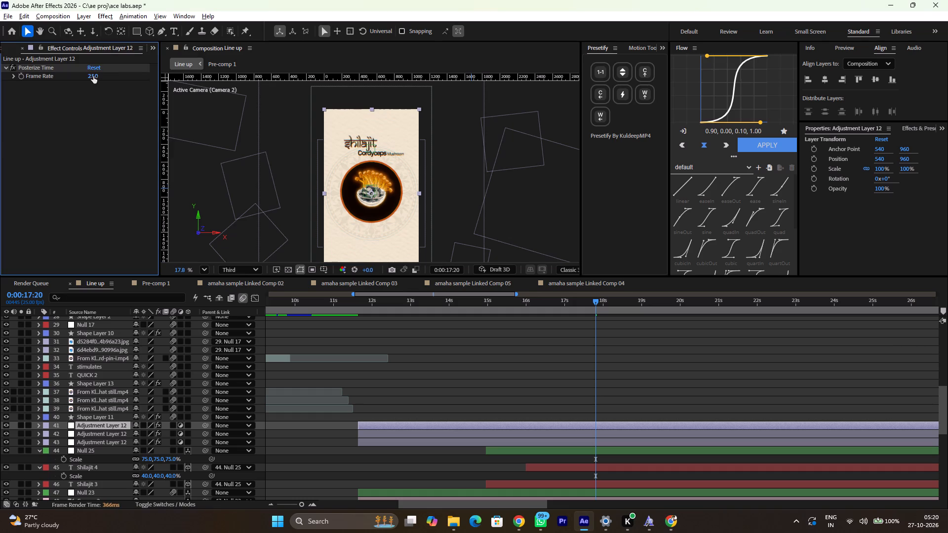
pyautogui.click(93, 76)
pyautogui.write('12')
pyautogui.press('Return')
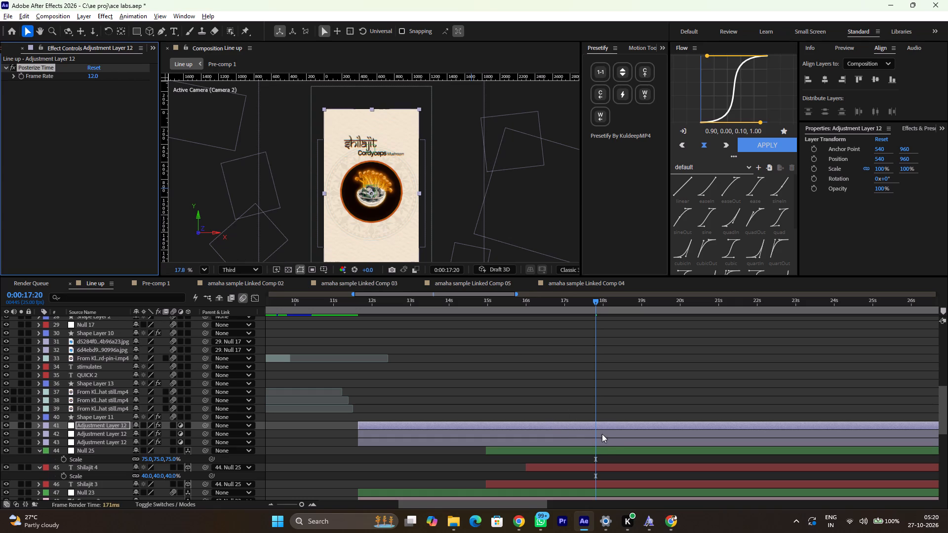
pyautogui.click(569, 400)
# Play back the Line up composition from 0:00:10:24 to review the shilajit and Cordyceps Mushroom scene.
pyautogui.moveTo(577, 307); pyautogui.dragTo(535, 324)
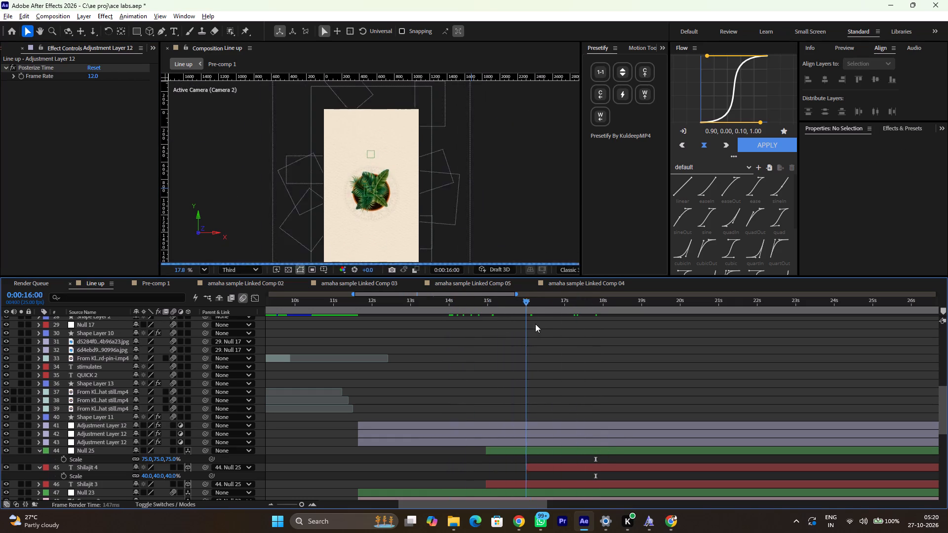
pyautogui.moveTo(535, 324); pyautogui.dragTo(439, 360)
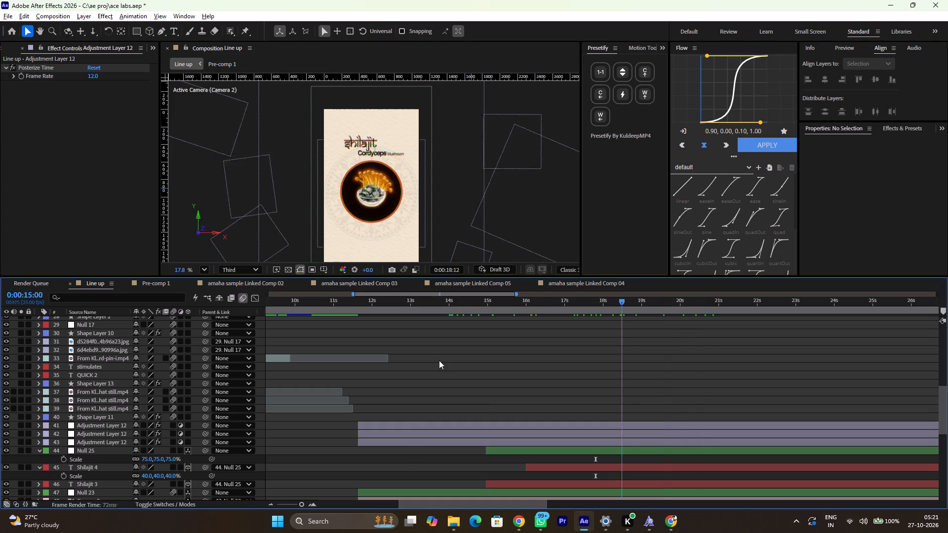
pyautogui.moveTo(439, 360); pyautogui.dragTo(332, 360)
pyautogui.press('space')
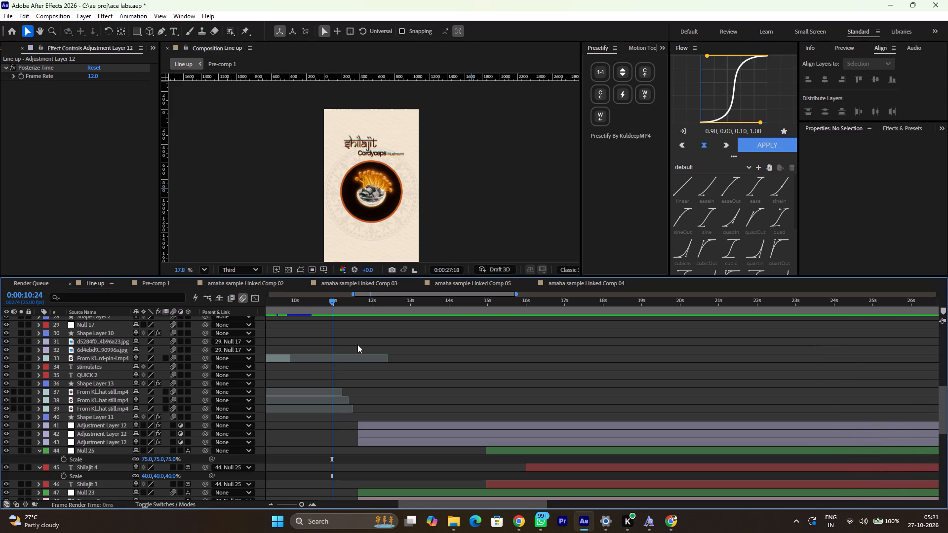
pyautogui.press('space')
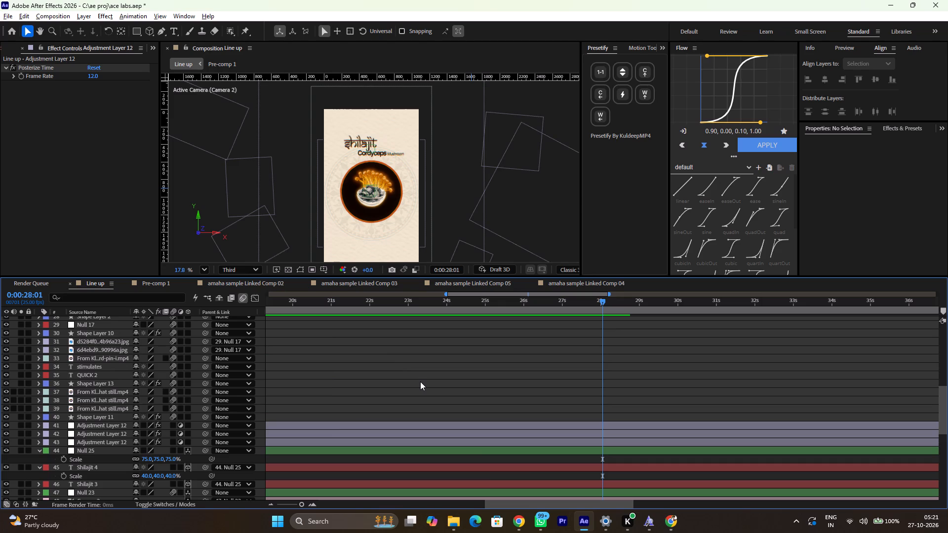
# Save the ace labs project.
pyautogui.hotkey('ctrl', 's')
pyautogui.hotkey('ctrl', 's')
pyautogui.hotkey('ctrl', 's')
pyautogui.hotkey('ctrl', 's')
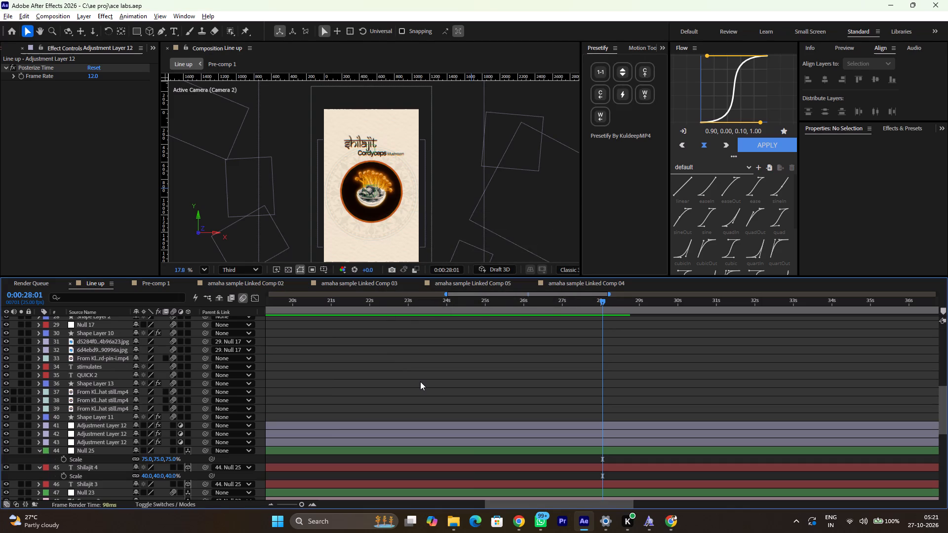
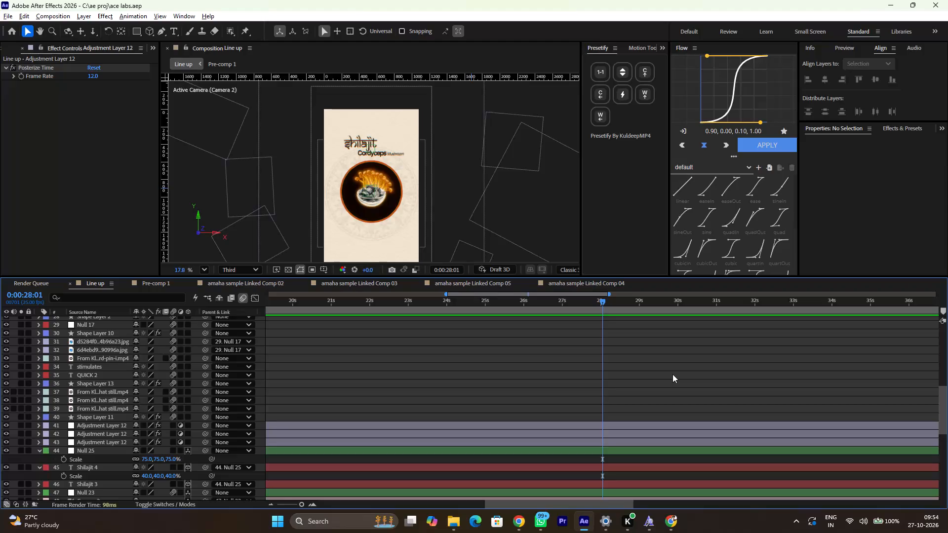
# Play back the Line up composition from 0:00:28:01 to review the end of the shilajit and Cordyceps Mushroom scene.
pyautogui.press('space')
pyautogui.press('space')
pyautogui.press('space')
# Stop the playback and save the ace labs project.
pyautogui.hotkey('ctrl', 's')
pyautogui.hotkey('ctrl', 's')
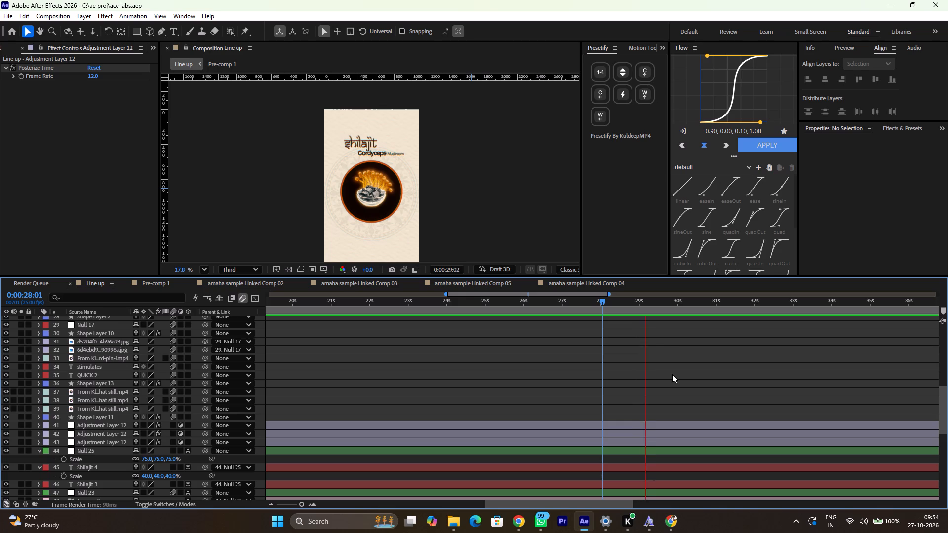
pyautogui.press('space')
pyautogui.hotkey('ctrl', 's')
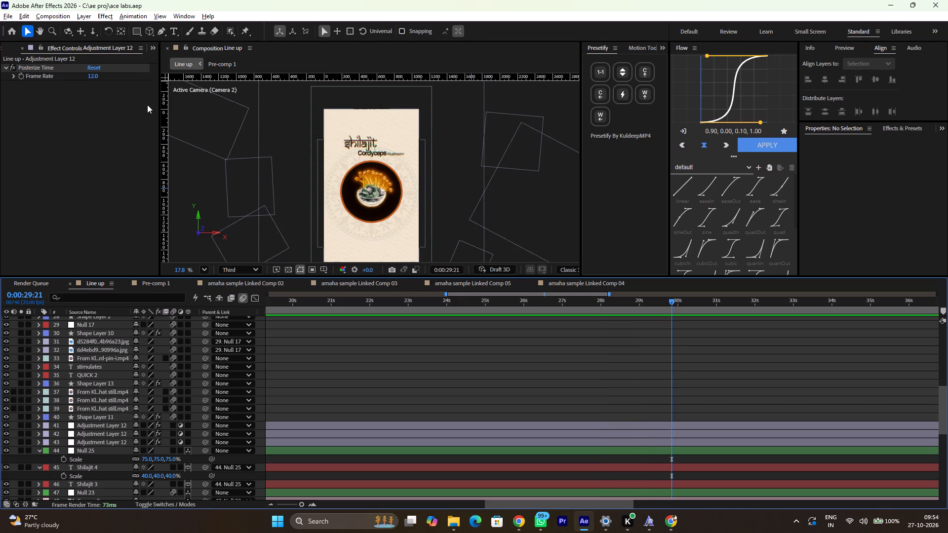
# Close After Effects with the saved ace labs project.
pyautogui.click(2, 13)
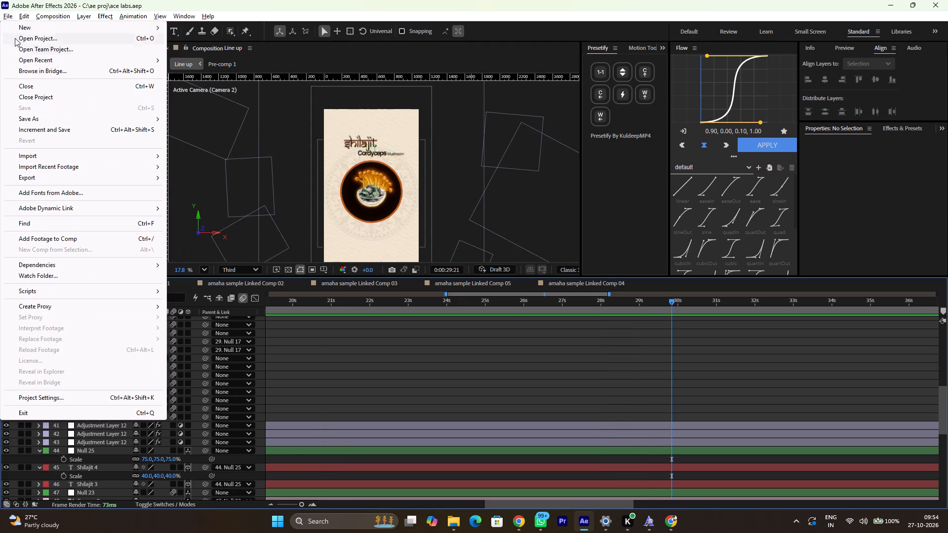
pyautogui.click(938, 6)
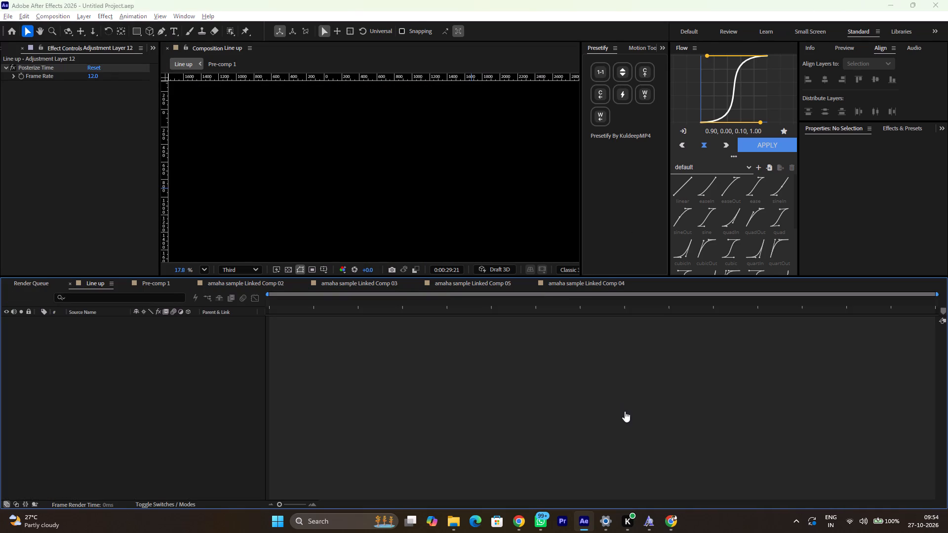